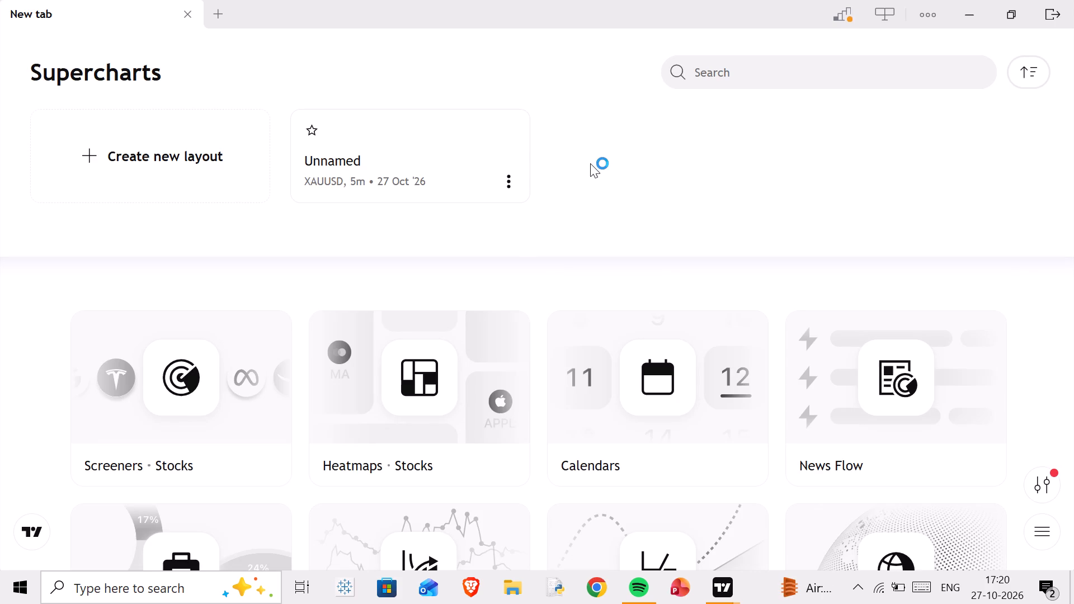
Open the saved Unnamed layout with the XAUUSD 5-minute chart.
click(373, 150)
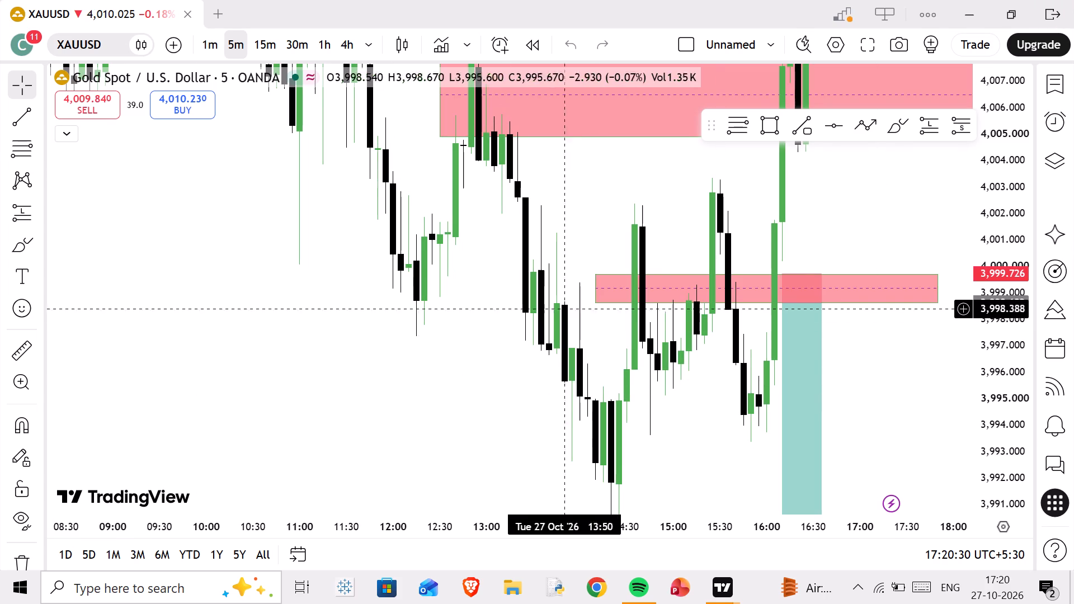
Reset the chart view of the XAUUSD 5-minute chart.
right_drag(450, 384, 460, 385)
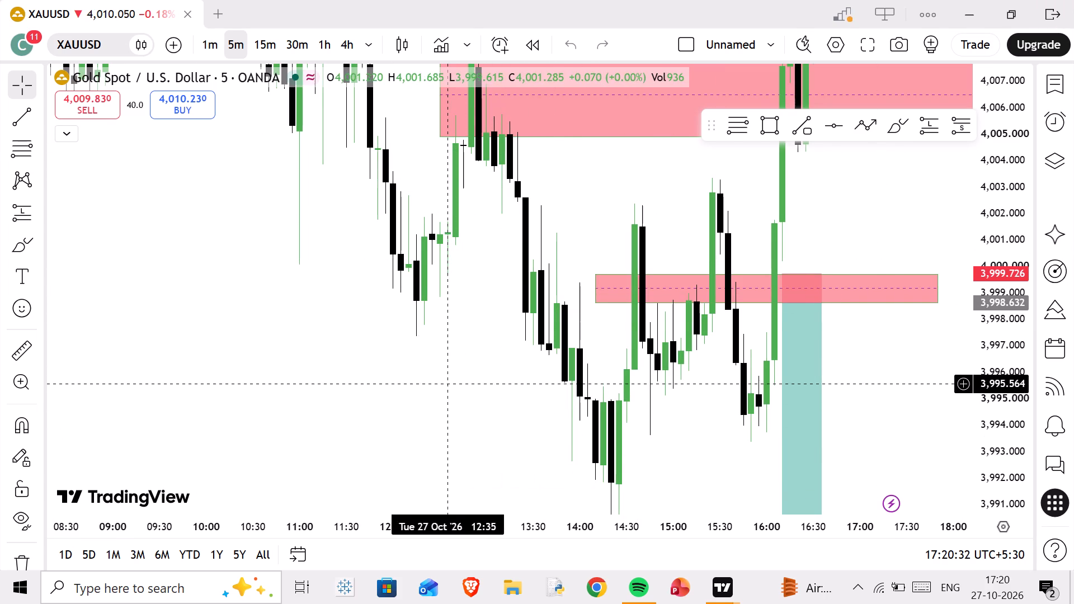
right_click(514, 251)
right_click(512, 251)
right_click(469, 267)
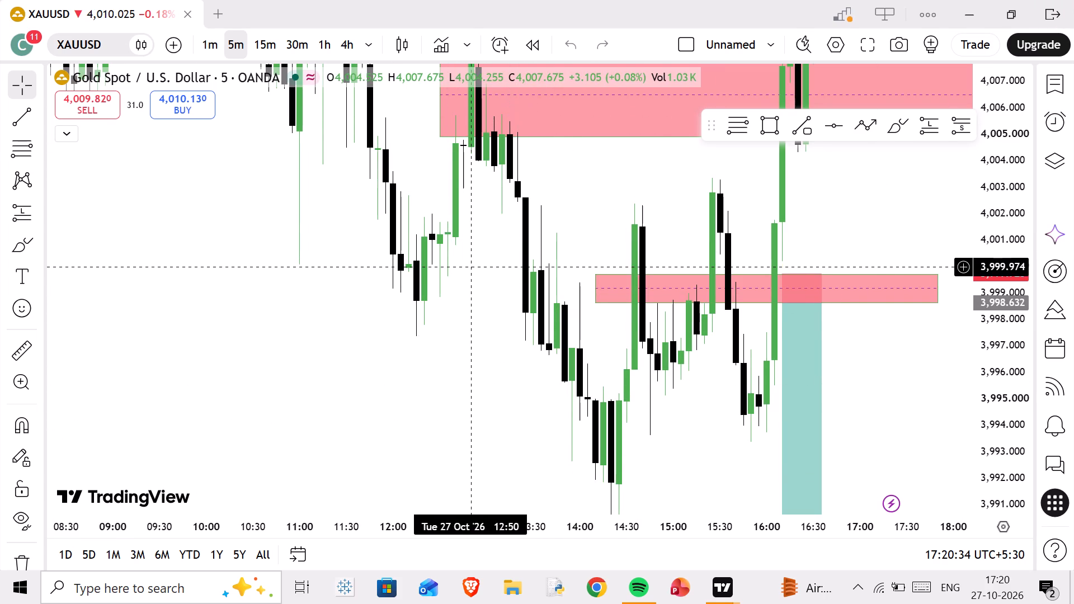
right_drag(457, 287, 413, 347)
right_click(441, 320)
right_click(451, 320)
right_click(453, 321)
right_click(451, 324)
drag(451, 324, 474, 433)
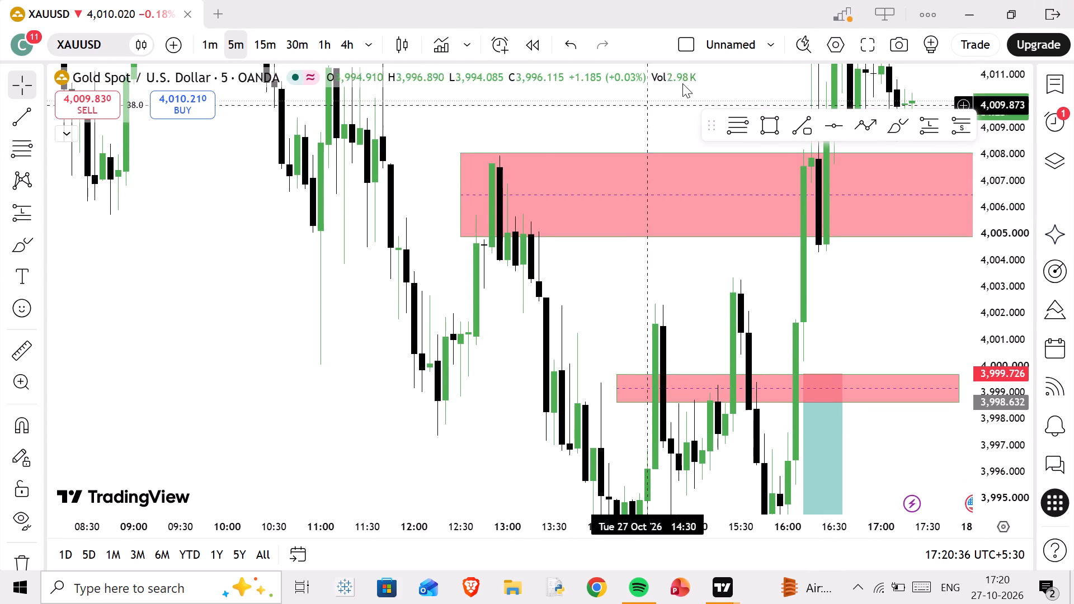
scroll(996, 232, down, 9)
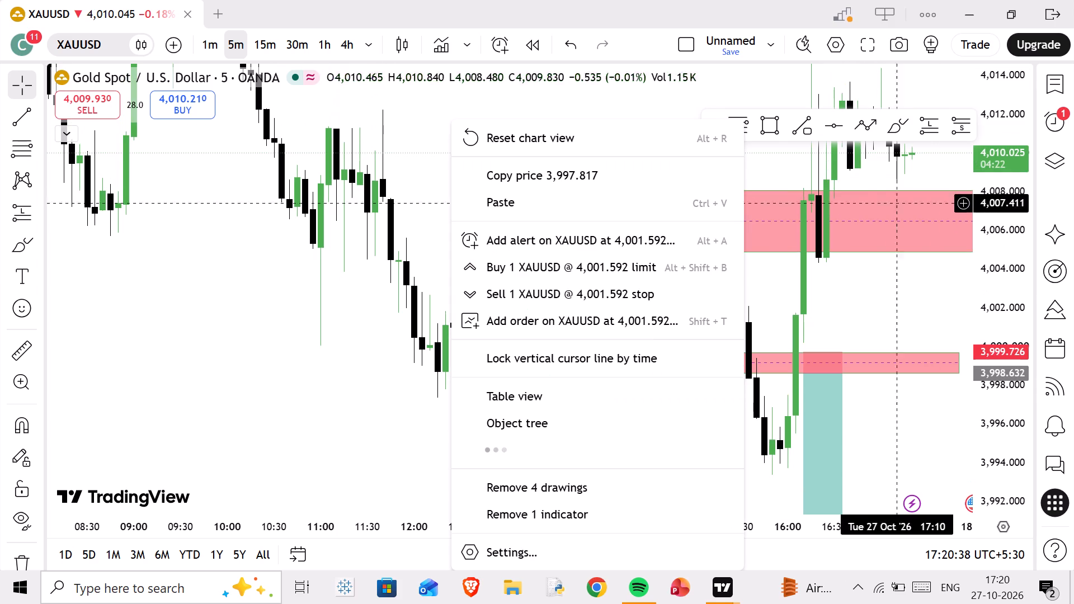
click(497, 139)
Delete the narrow red rectangle zone between about 3,998.6 and 3,999.7.
scroll(603, 218, up, 4)
drag(672, 221, 670, 222)
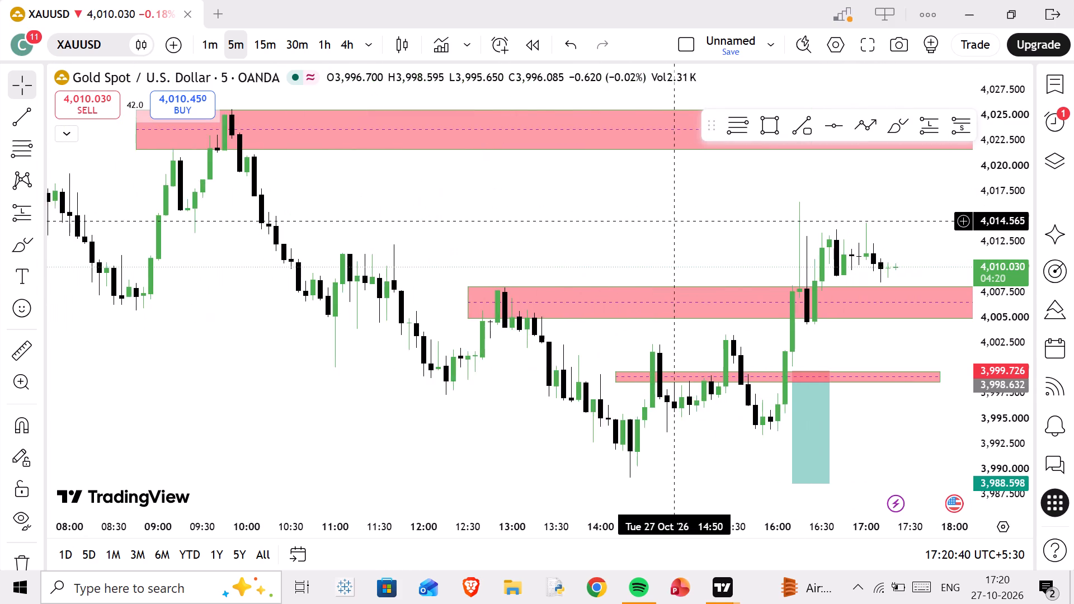
drag(670, 222, 454, 265)
scroll(508, 248, down, 4)
drag(549, 194, 555, 220)
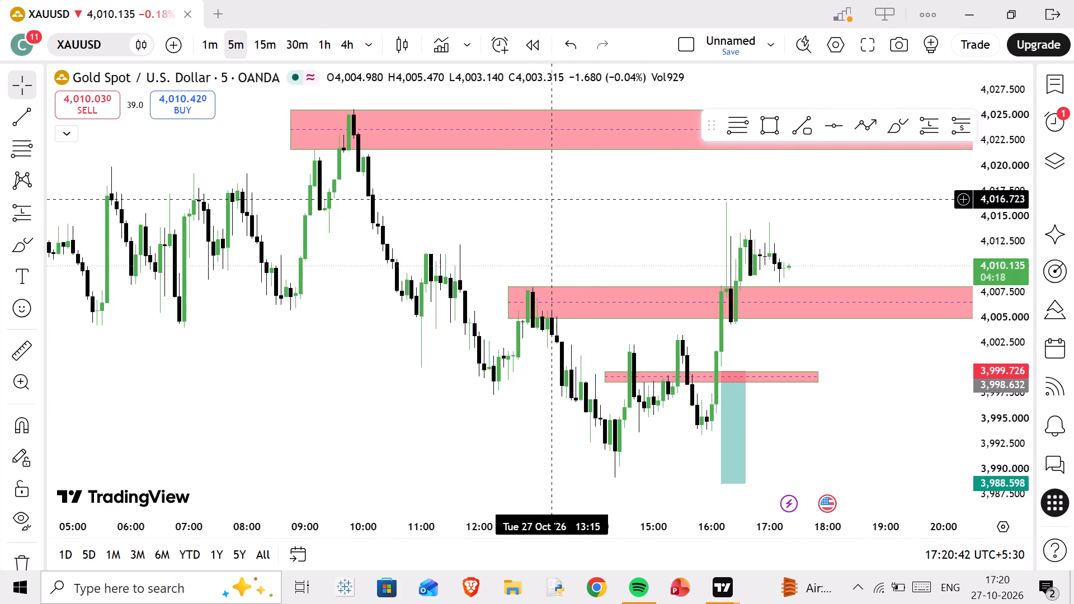
drag(555, 220, 539, 266)
scroll(538, 265, down, 2)
scroll(538, 265, up, 7)
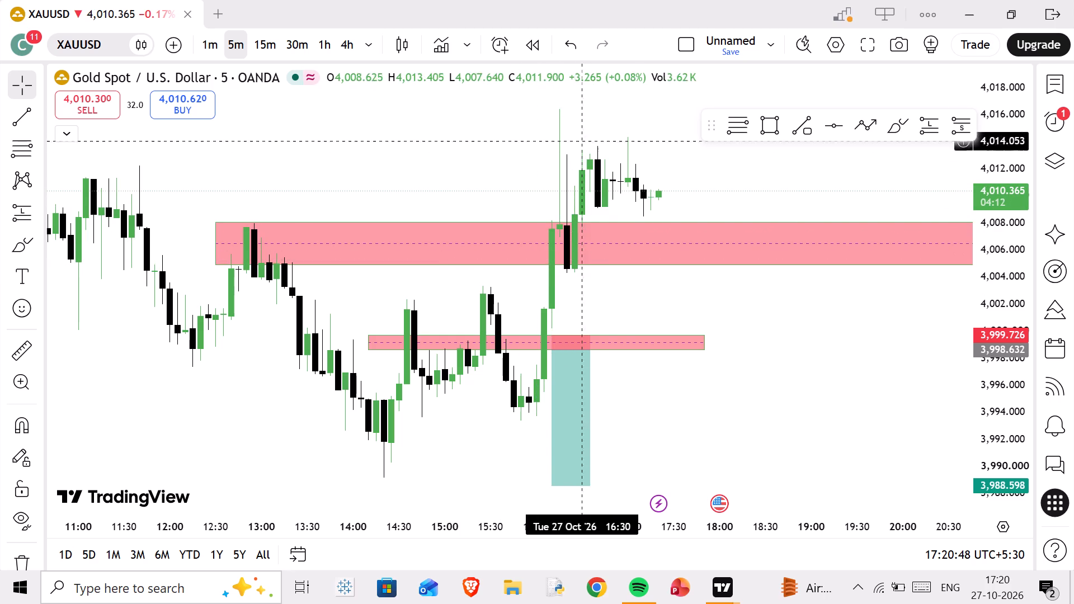
click(479, 341)
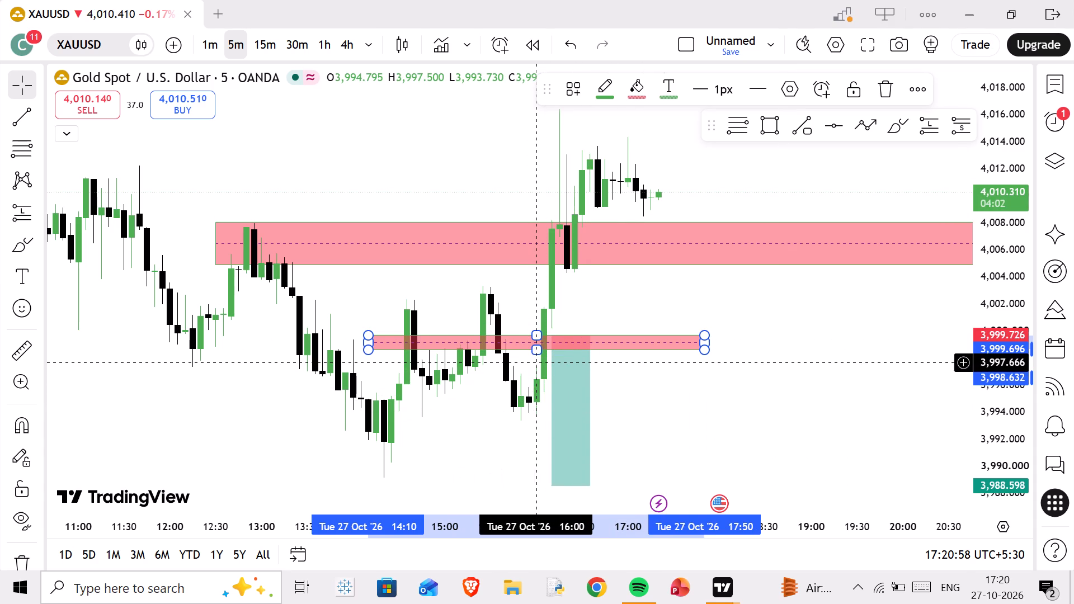
click(877, 92)
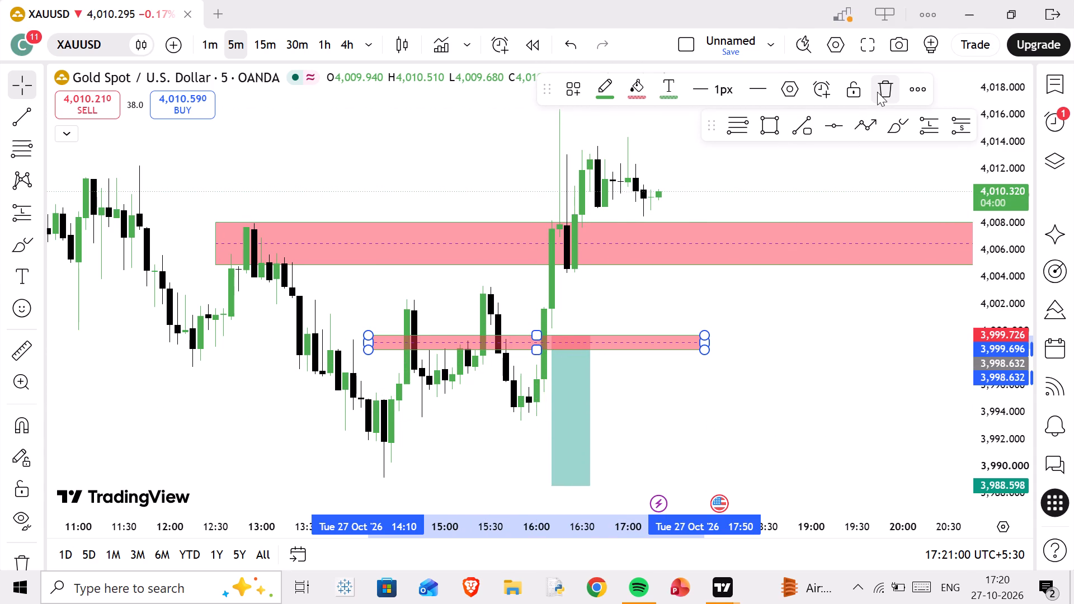
Delete the wider red rectangle zone between about 4,004.9 and 4,008.1 that starts at 12:30.
scroll(545, 336, up, 1)
scroll(546, 335, down, 5)
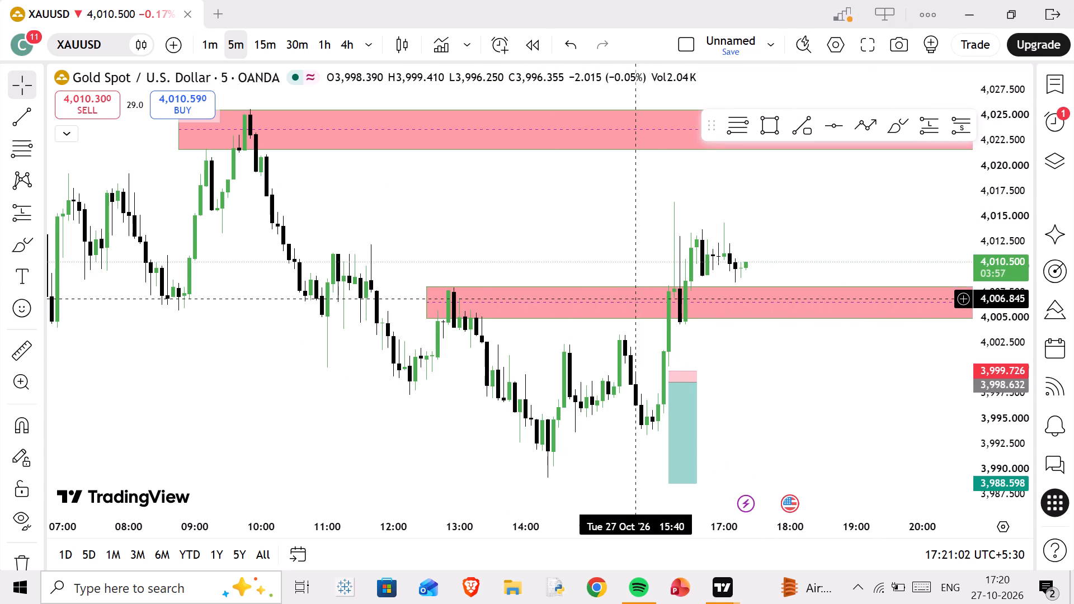
click(642, 284)
click(640, 288)
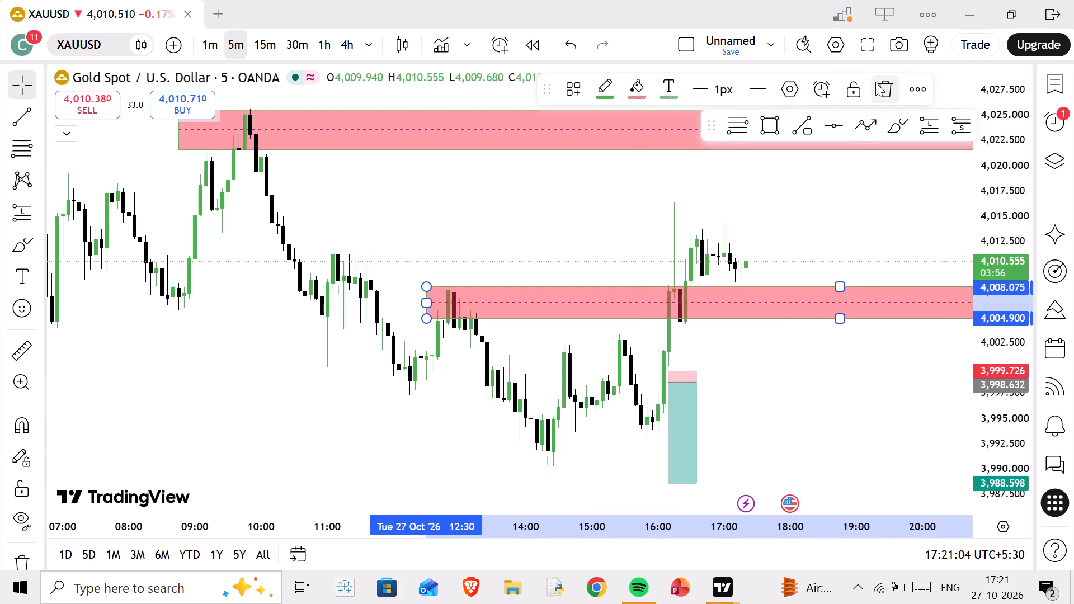
click(875, 83)
Delete the short position drawing below the 16:15 rally.
drag(681, 291, 482, 332)
scroll(489, 324, down, 7)
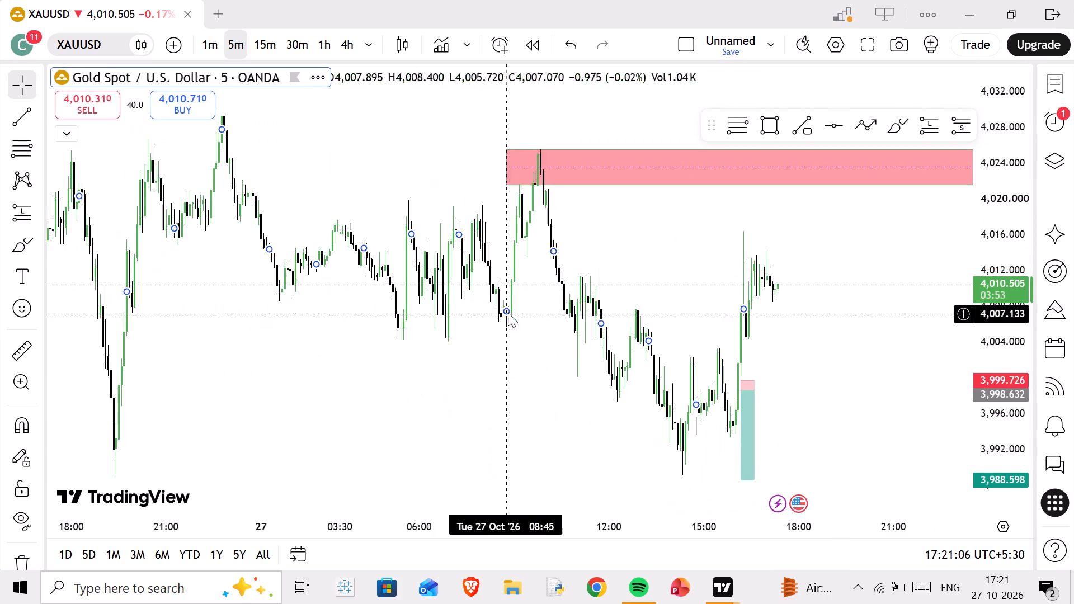
scroll(605, 306, up, 9)
click(439, 366)
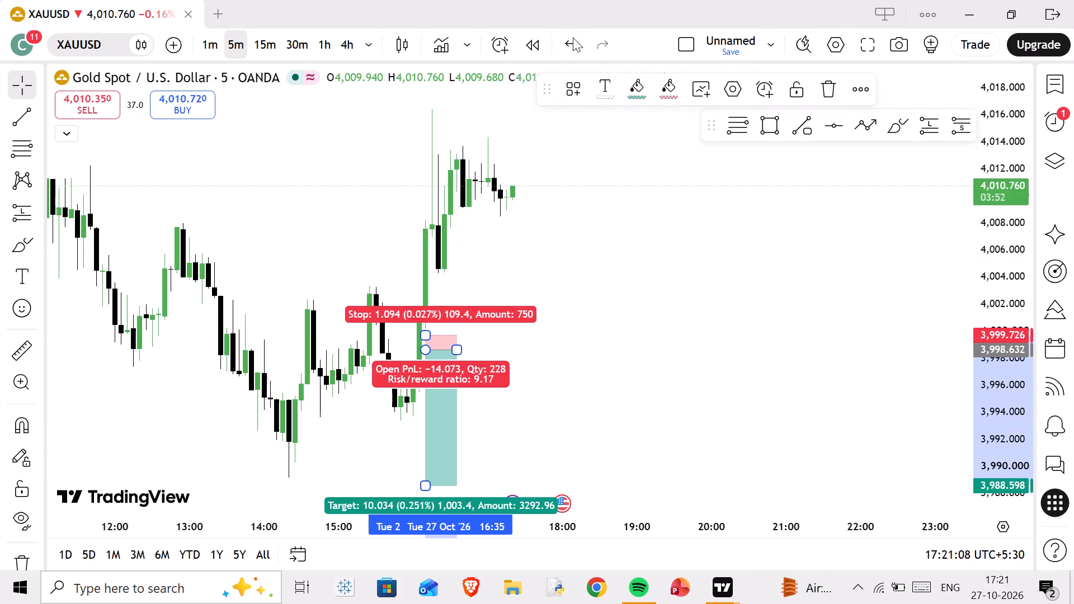
click(818, 85)
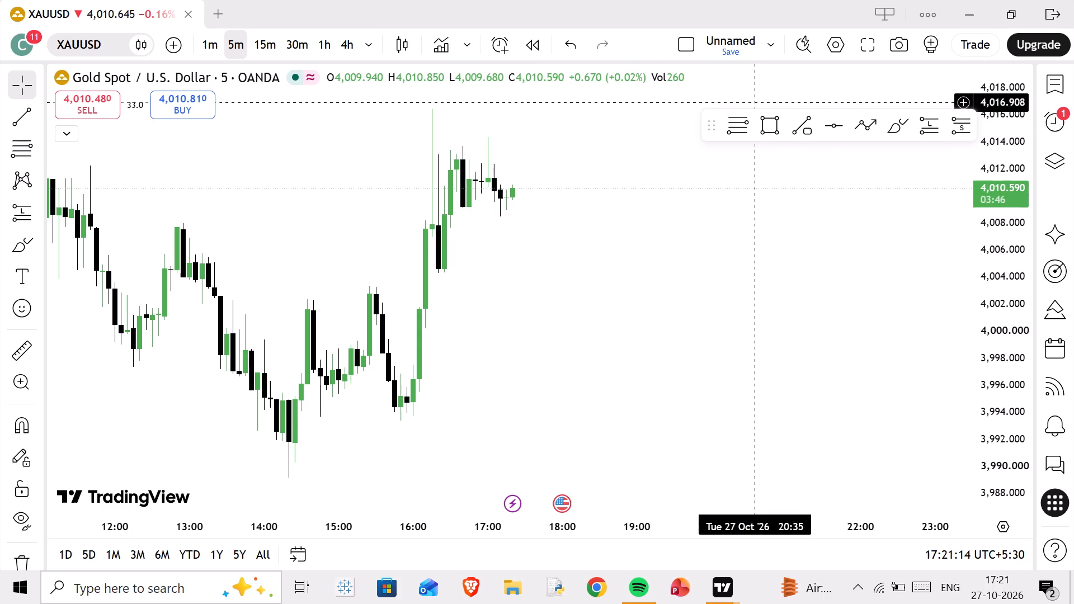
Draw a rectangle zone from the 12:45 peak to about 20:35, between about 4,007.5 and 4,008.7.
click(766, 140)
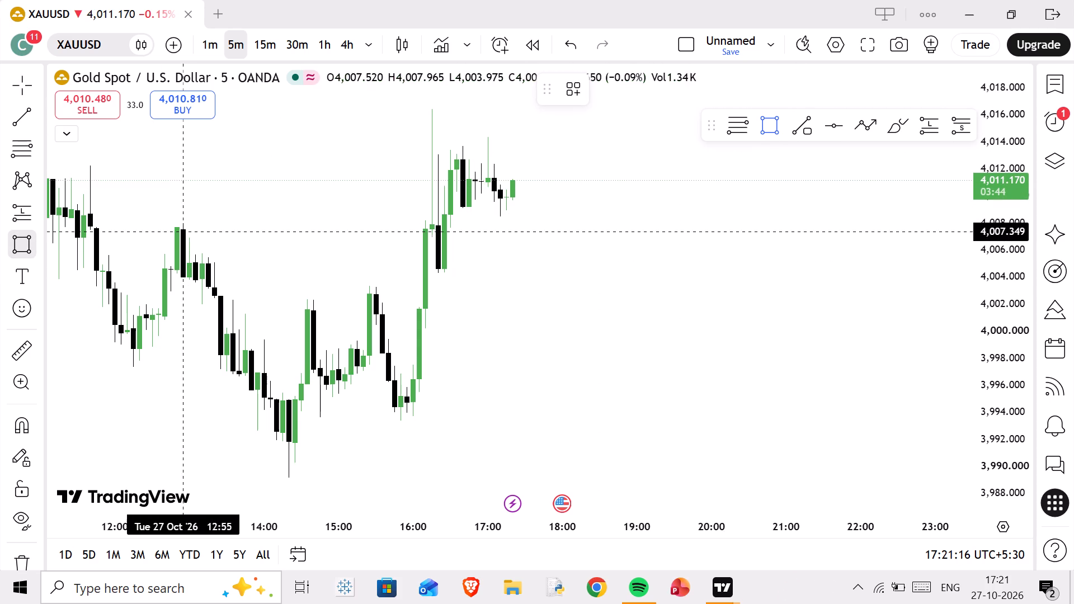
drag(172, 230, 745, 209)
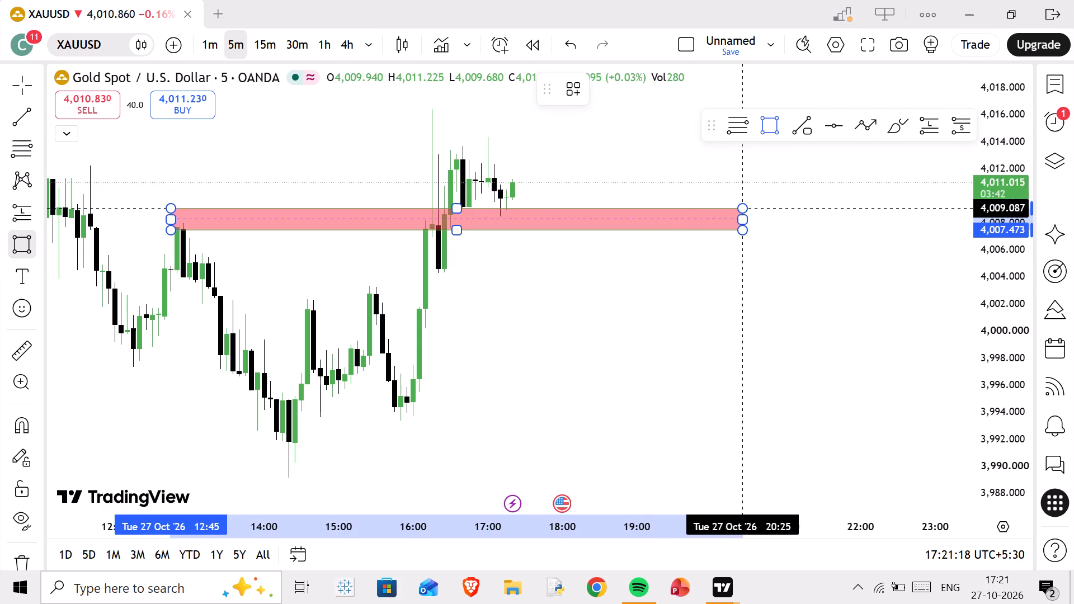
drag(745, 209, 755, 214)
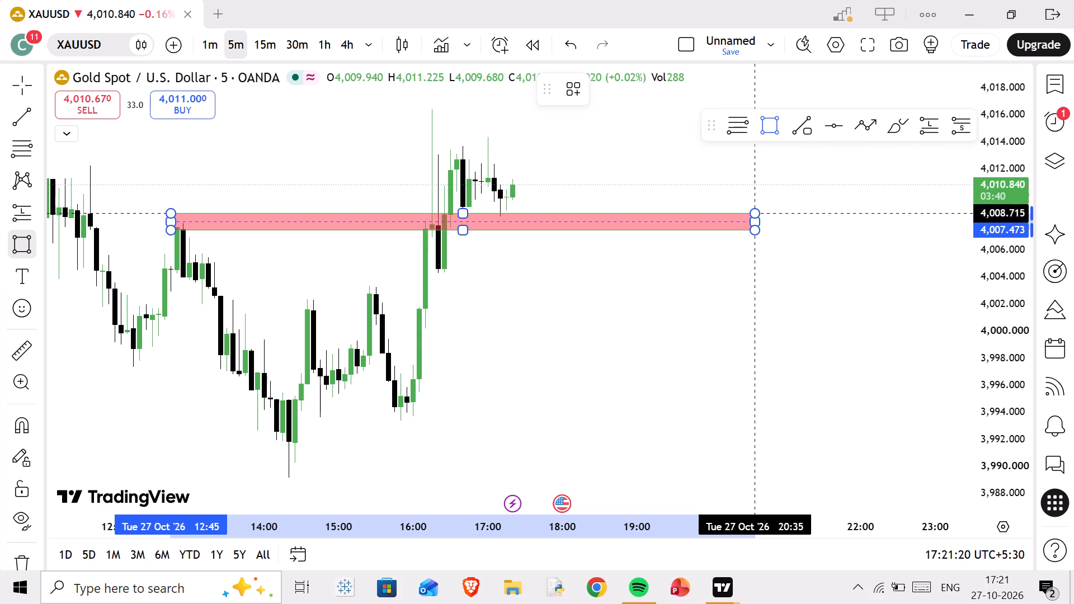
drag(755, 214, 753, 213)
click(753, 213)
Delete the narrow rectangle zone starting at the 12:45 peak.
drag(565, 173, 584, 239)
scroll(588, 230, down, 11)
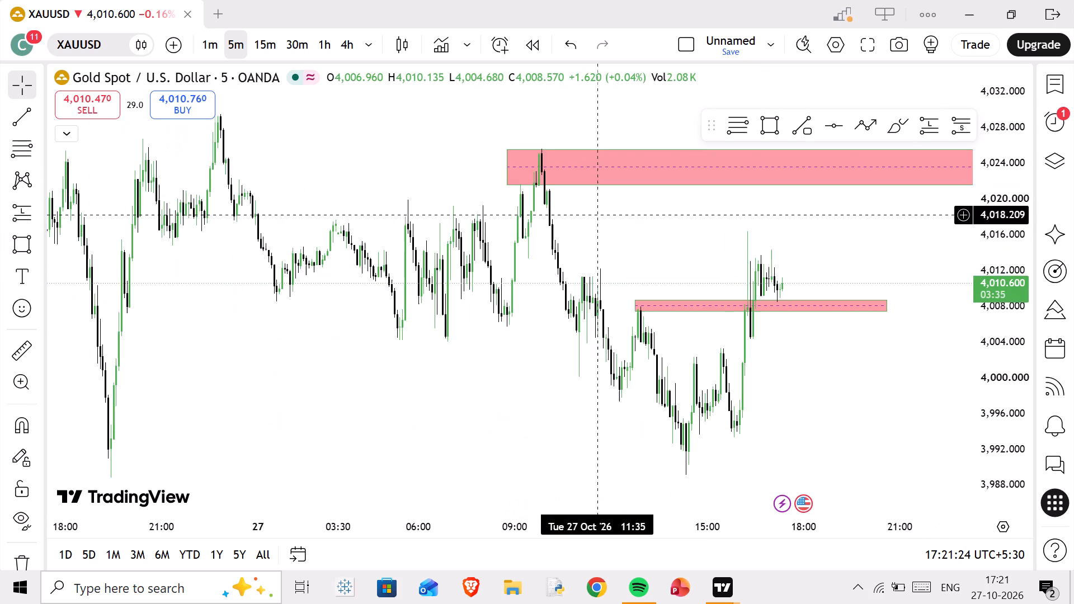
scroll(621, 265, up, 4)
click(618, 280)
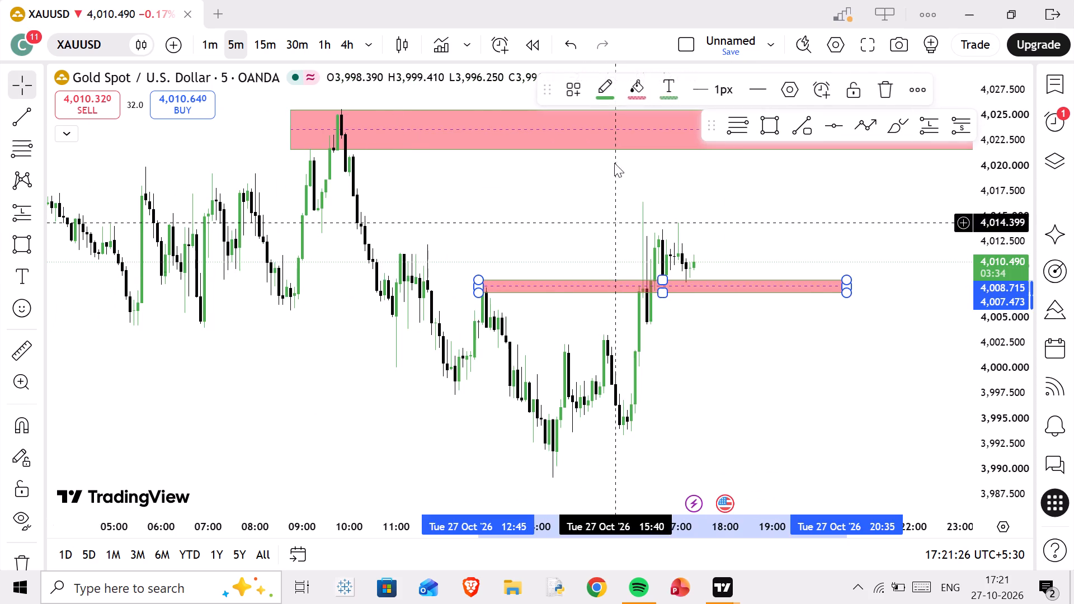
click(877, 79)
Examine the day's swing highs and lows on the 5-minute gold chart, closing the advertisement that covers part of it.
scroll(557, 188, up, 1)
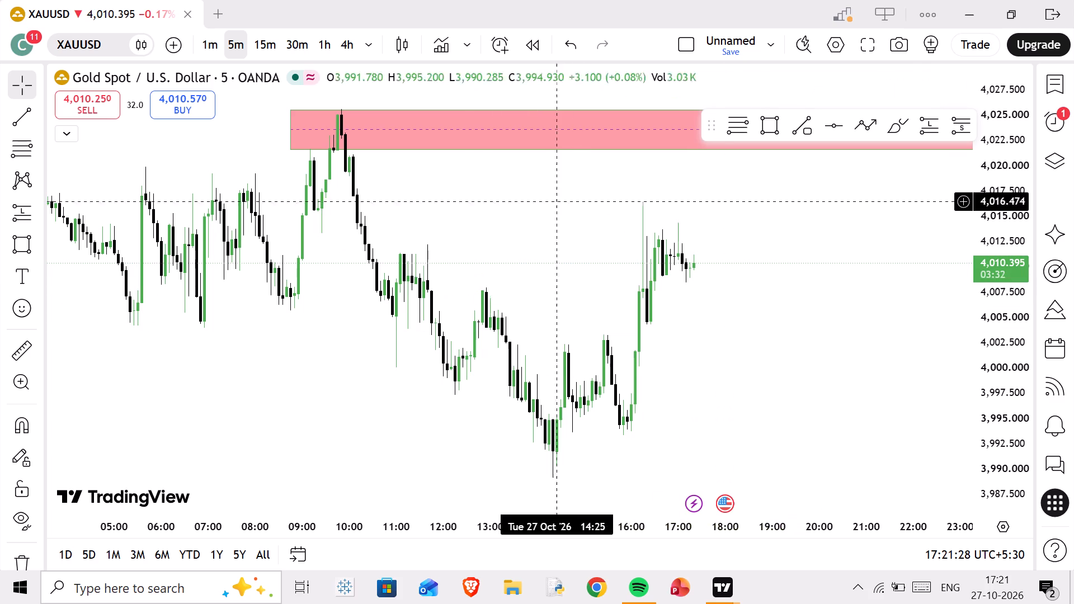
scroll(557, 187, up, 5)
drag(276, 227, 625, 290)
scroll(647, 250, down, 5)
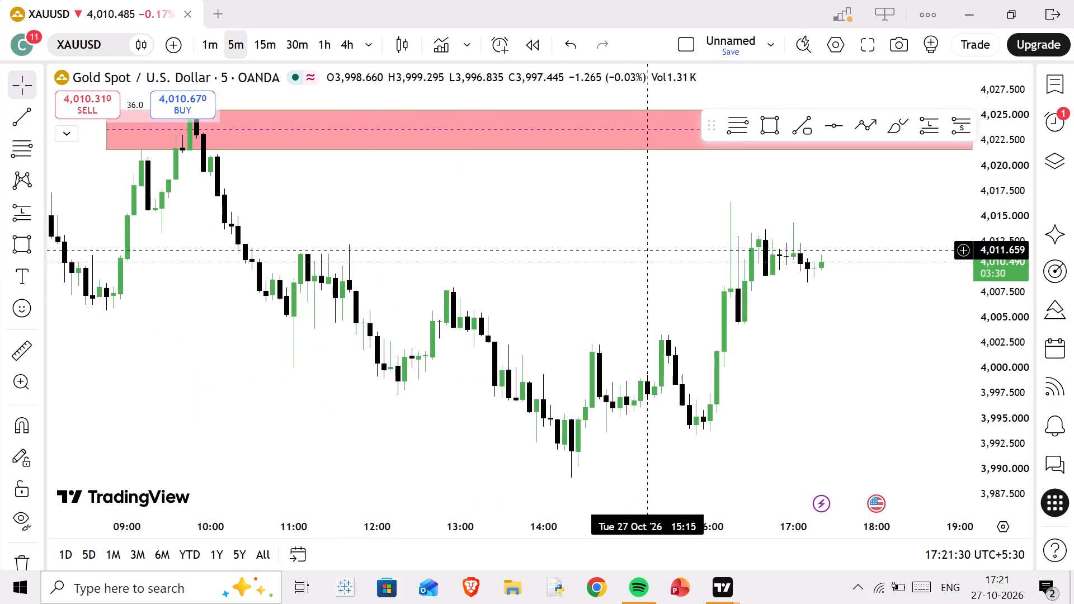
scroll(1026, 348, up, 8)
drag(698, 299, 626, 329)
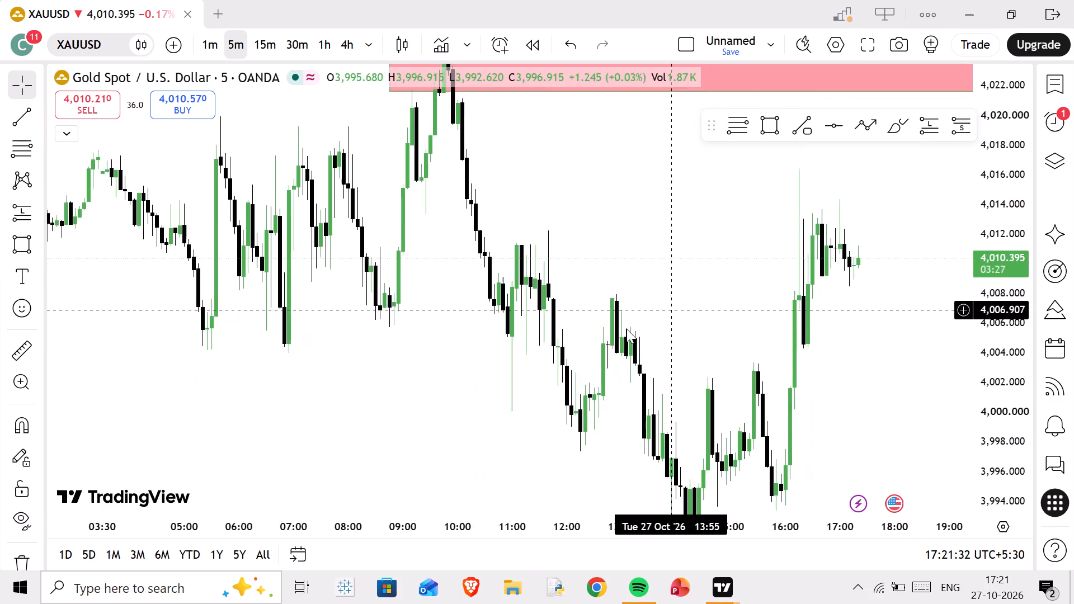
drag(626, 329, 493, 377)
scroll(480, 296, up, 4)
drag(590, 352, 803, 229)
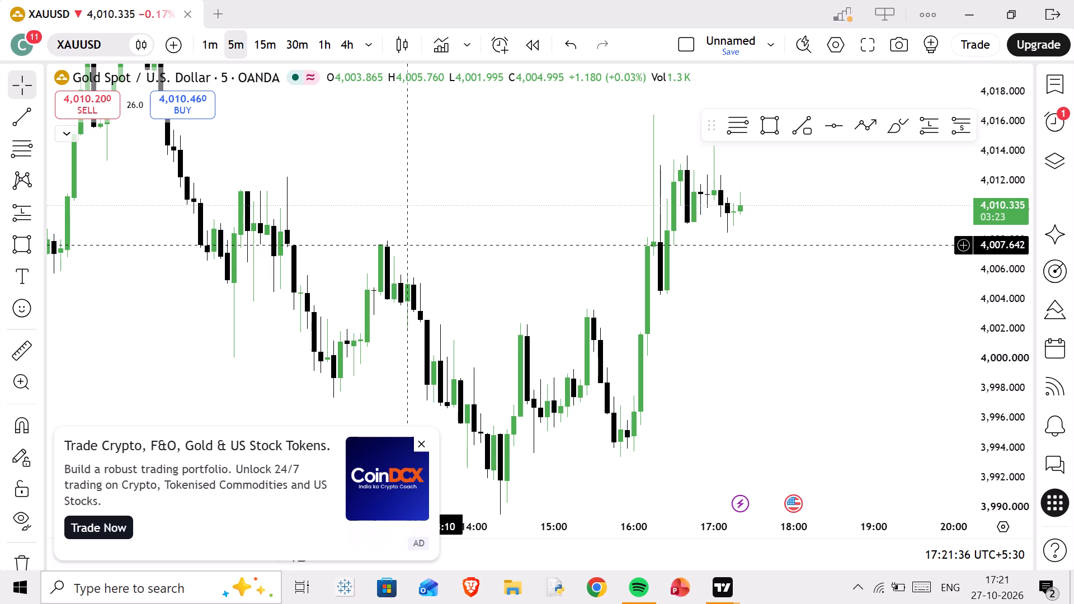
click(420, 442)
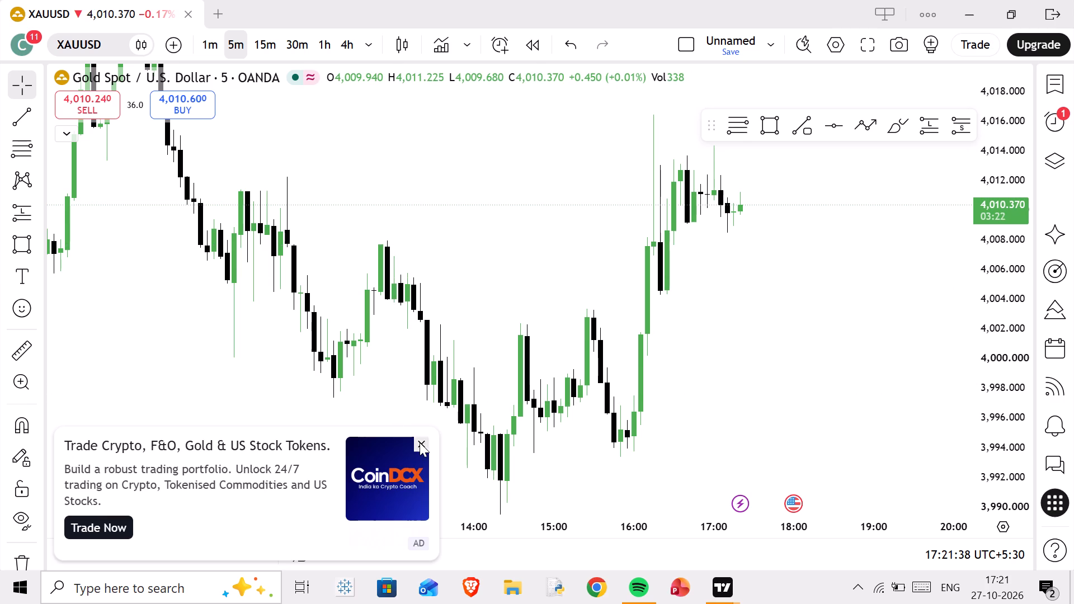
drag(387, 244, 589, 215)
scroll(590, 213, down, 2)
scroll(697, 232, up, 4)
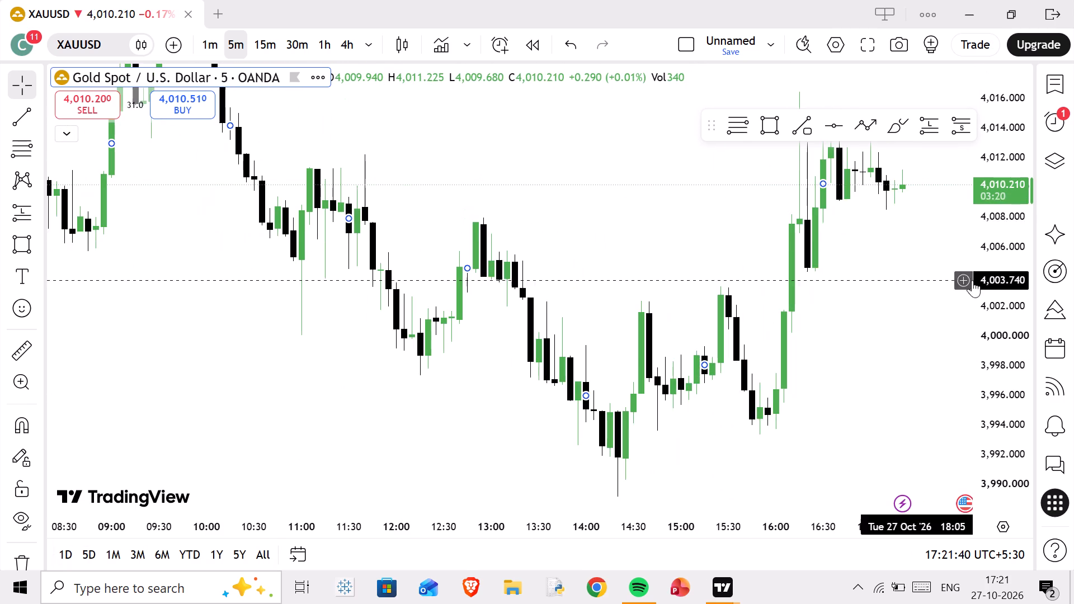
scroll(1016, 277, down, 7)
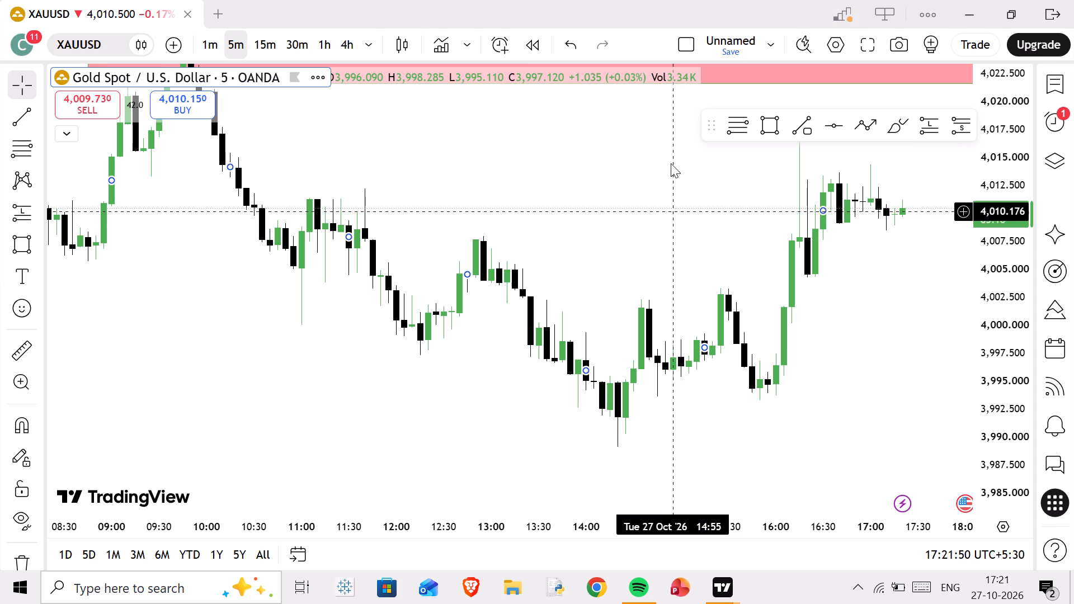
drag(757, 319, 527, 318)
scroll(527, 302, down, 5)
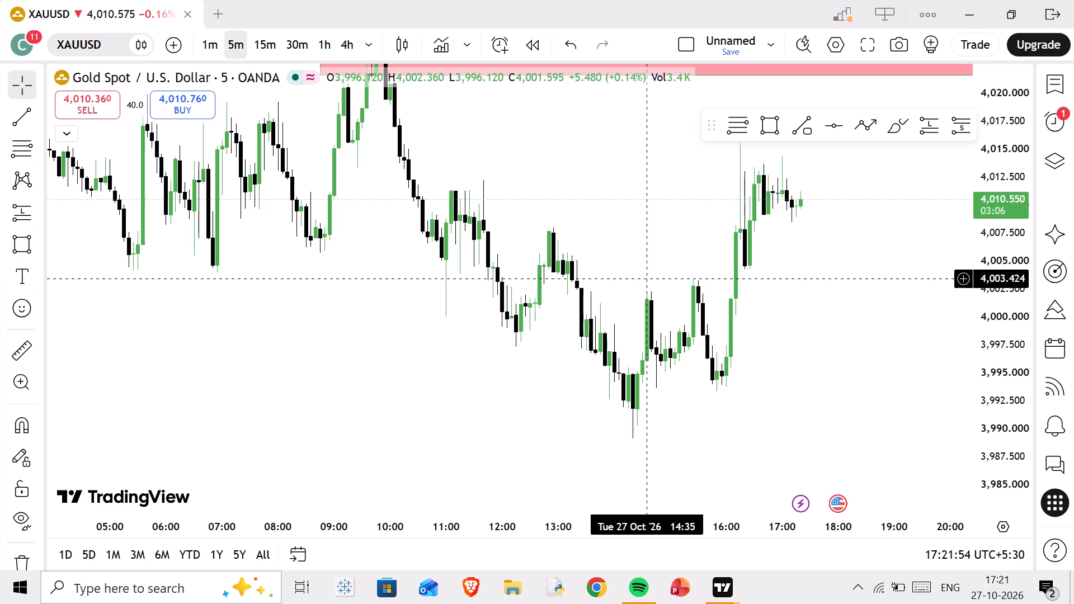
drag(825, 253, 687, 328)
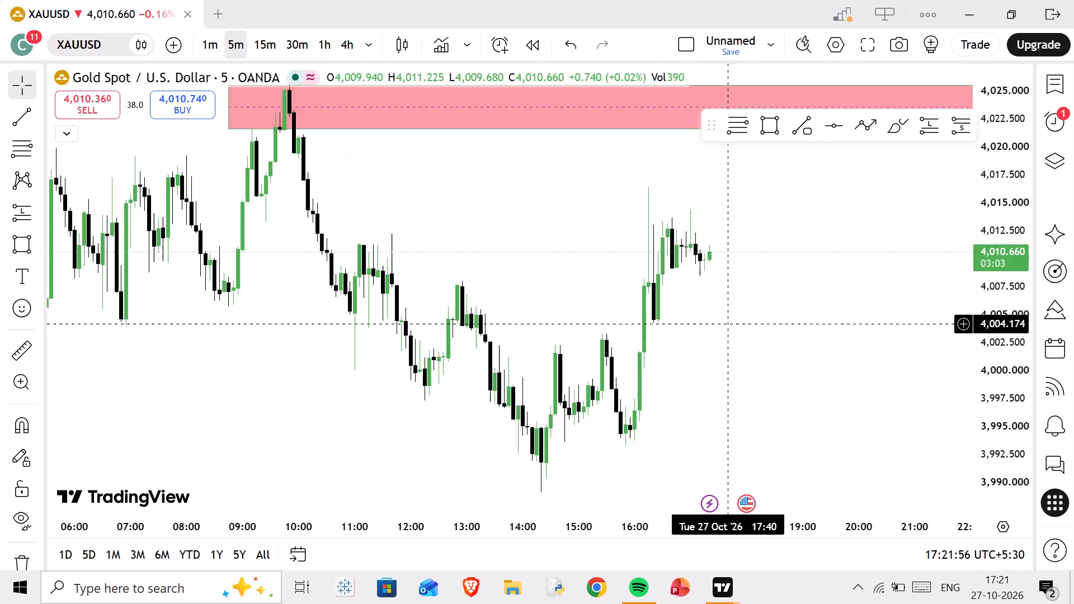
drag(687, 328, 635, 329)
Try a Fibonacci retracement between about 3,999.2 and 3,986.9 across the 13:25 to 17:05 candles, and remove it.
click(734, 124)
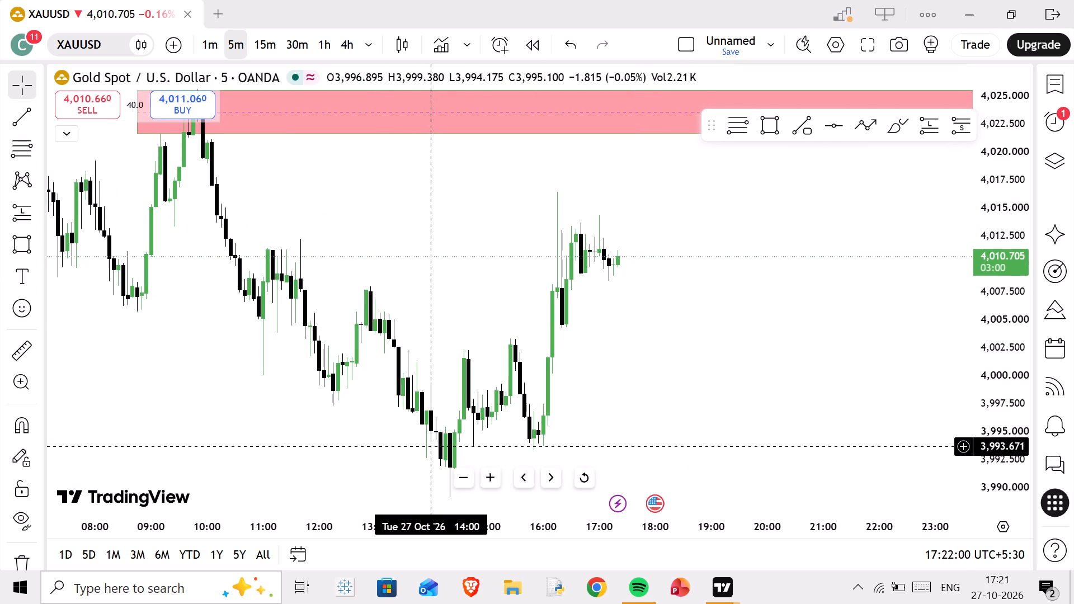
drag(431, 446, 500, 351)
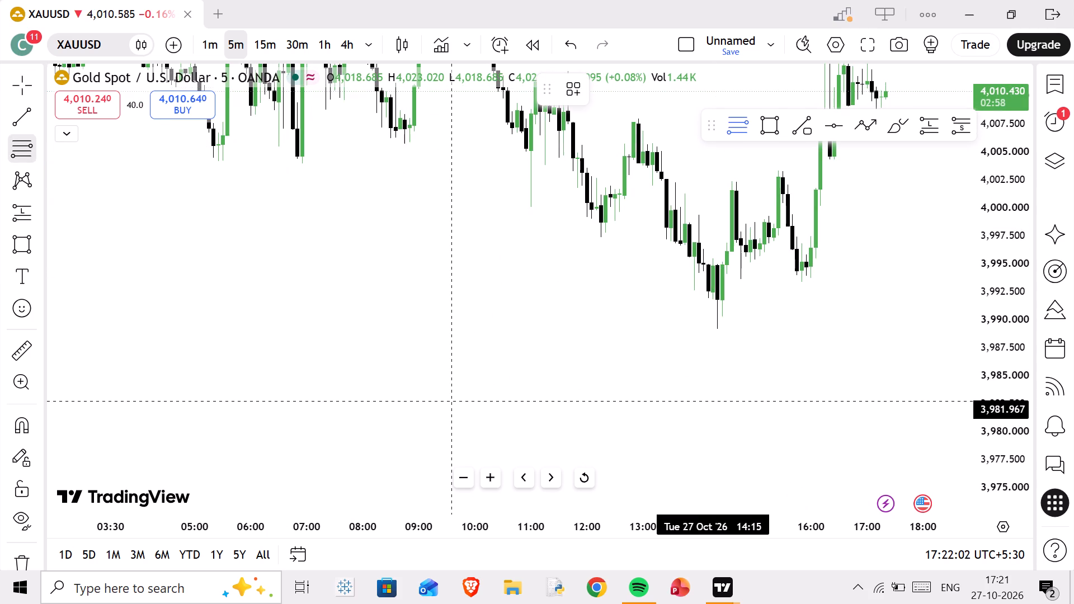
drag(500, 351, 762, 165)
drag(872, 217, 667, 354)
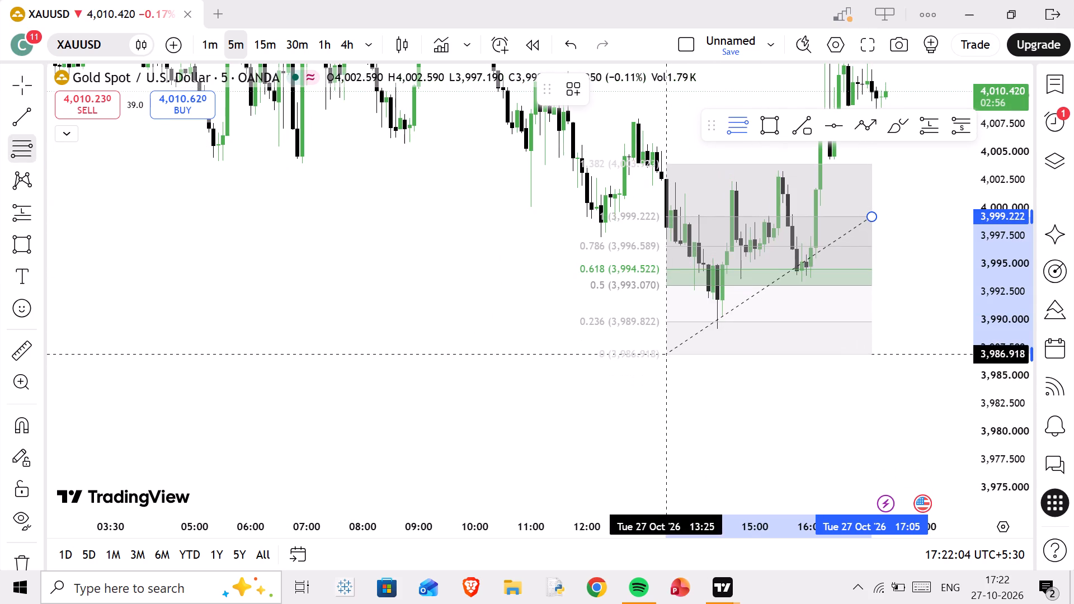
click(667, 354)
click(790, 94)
Draw a Fibonacci retracement over the latest rally, from about 3,993.8 at 15:20 to about 4,016.3 at 17:40.
drag(849, 177, 755, 352)
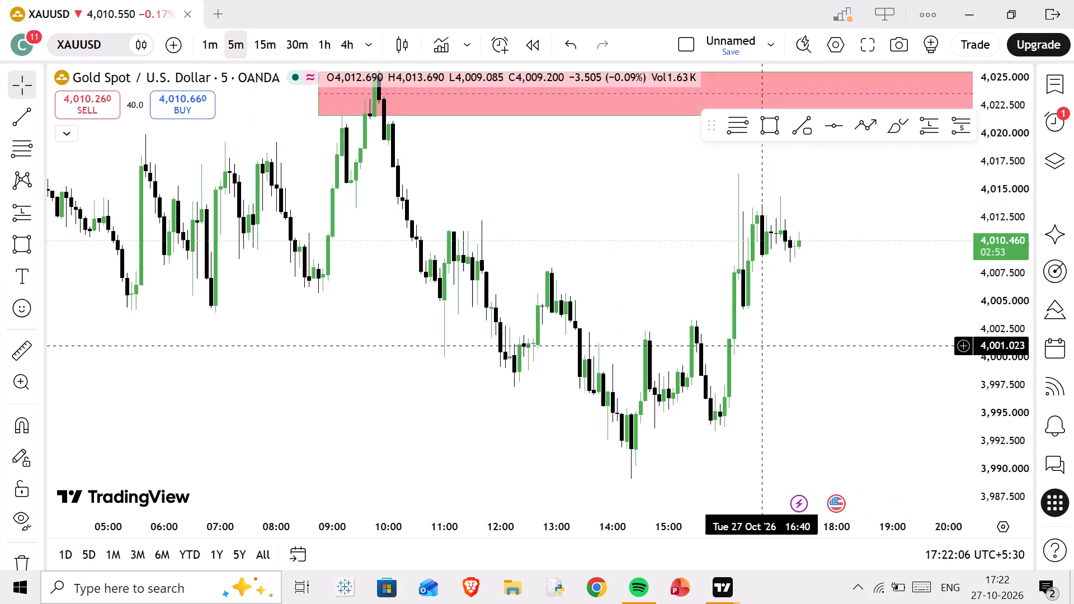
drag(755, 352, 675, 353)
drag(732, 105, 732, 110)
click(732, 122)
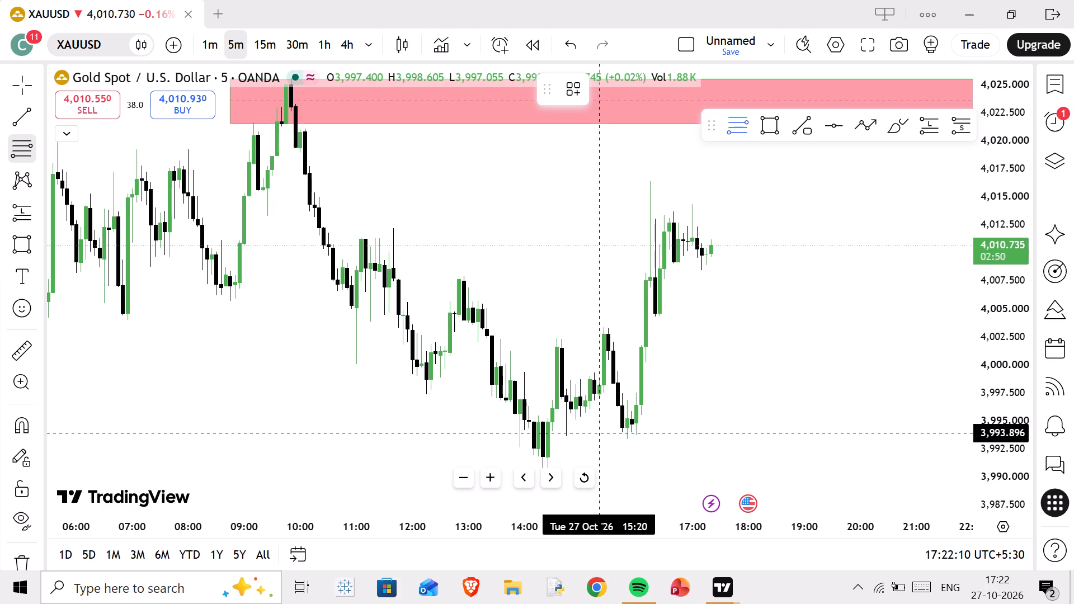
drag(599, 434, 729, 207)
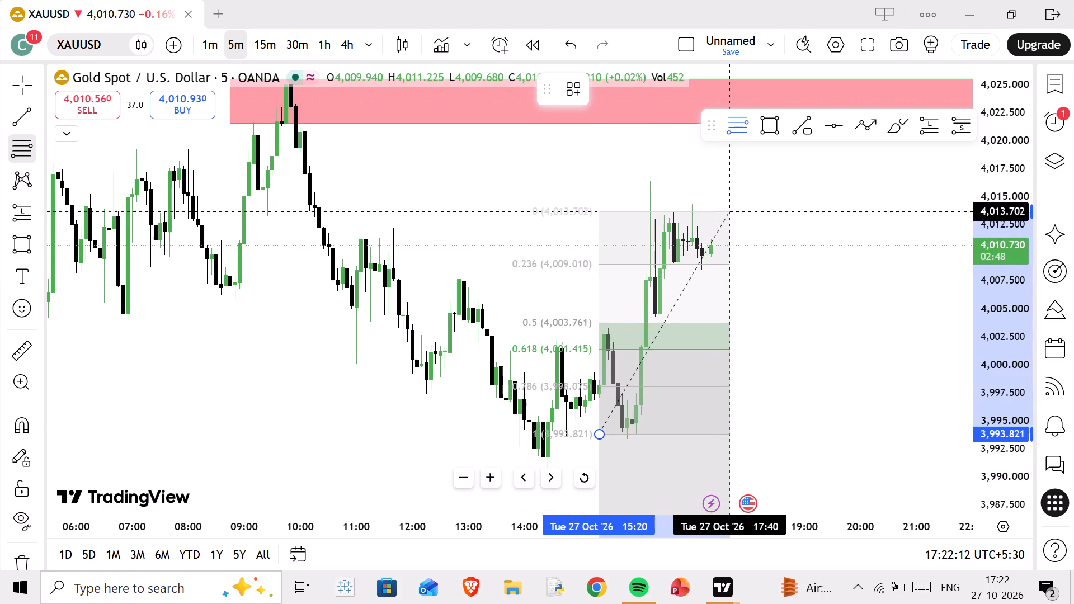
drag(729, 207, 729, 185)
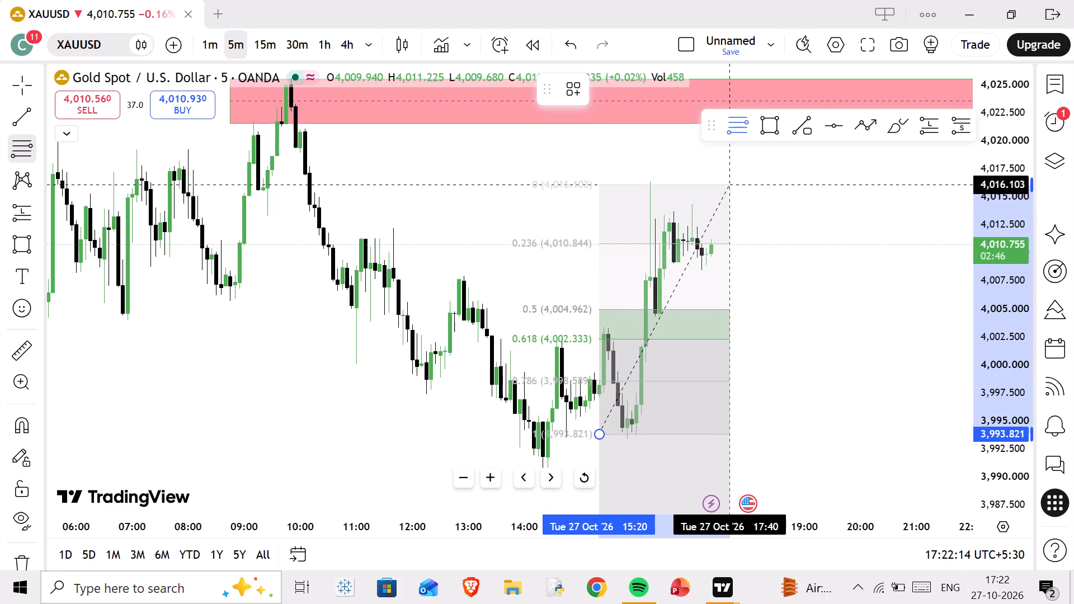
drag(729, 185, 730, 183)
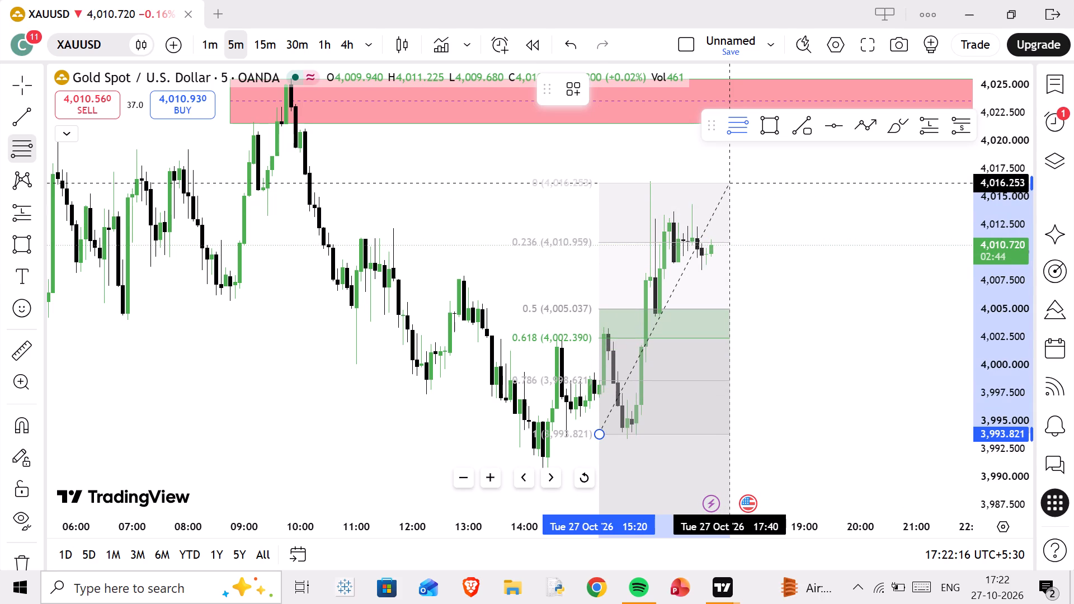
drag(730, 183, 730, 182)
click(730, 183)
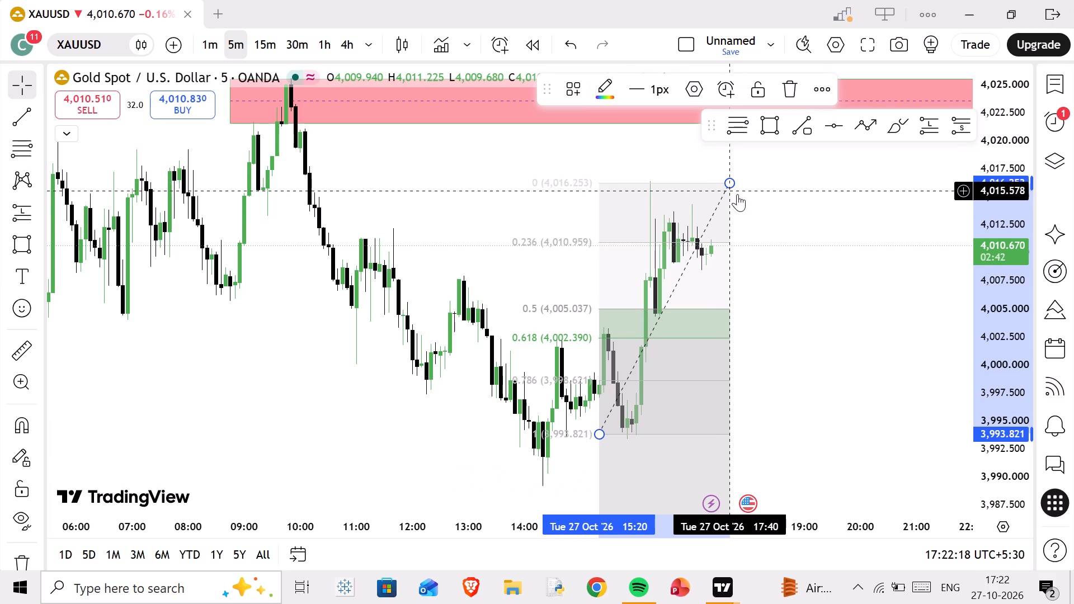
Draw a rectangle zone over the 0.5 to 0.618 retracement band, from 15:15 to 20:55, between about 4,005.0 and 4,002.5.
click(764, 139)
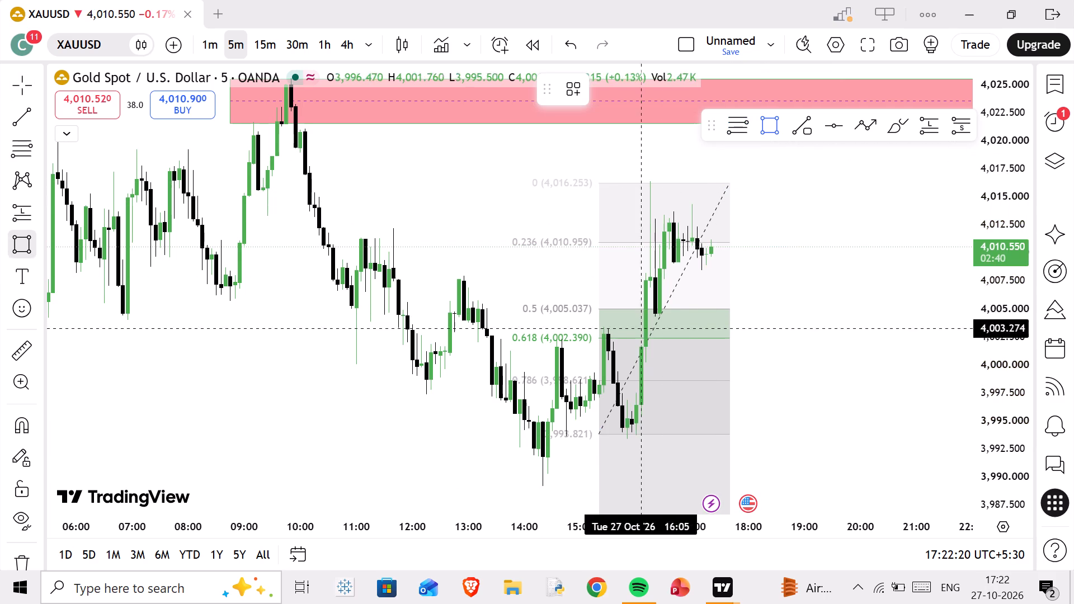
drag(594, 309, 894, 334)
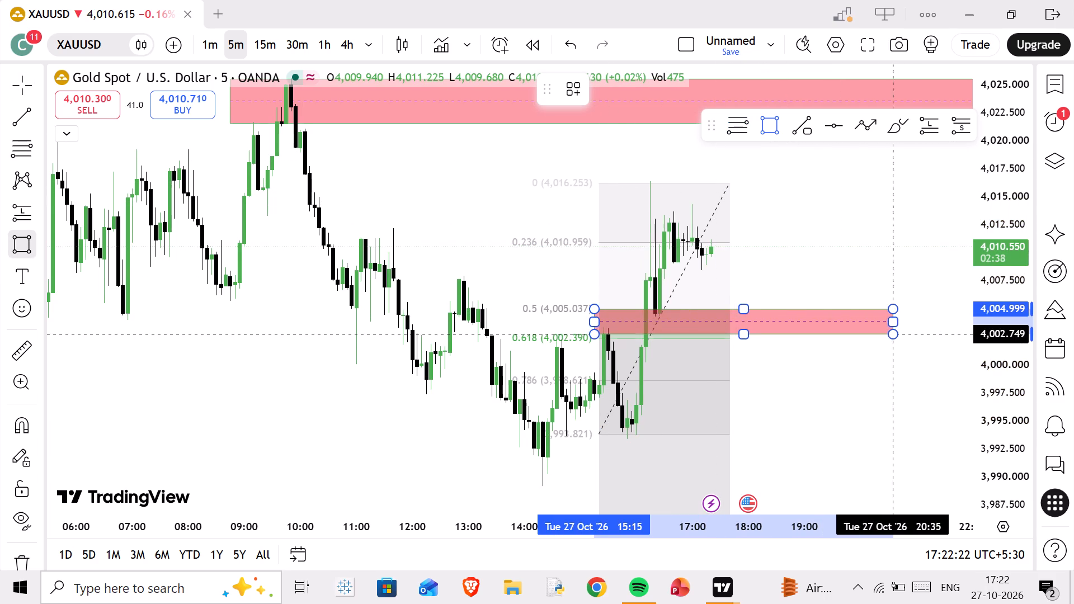
drag(894, 334, 913, 337)
click(913, 337)
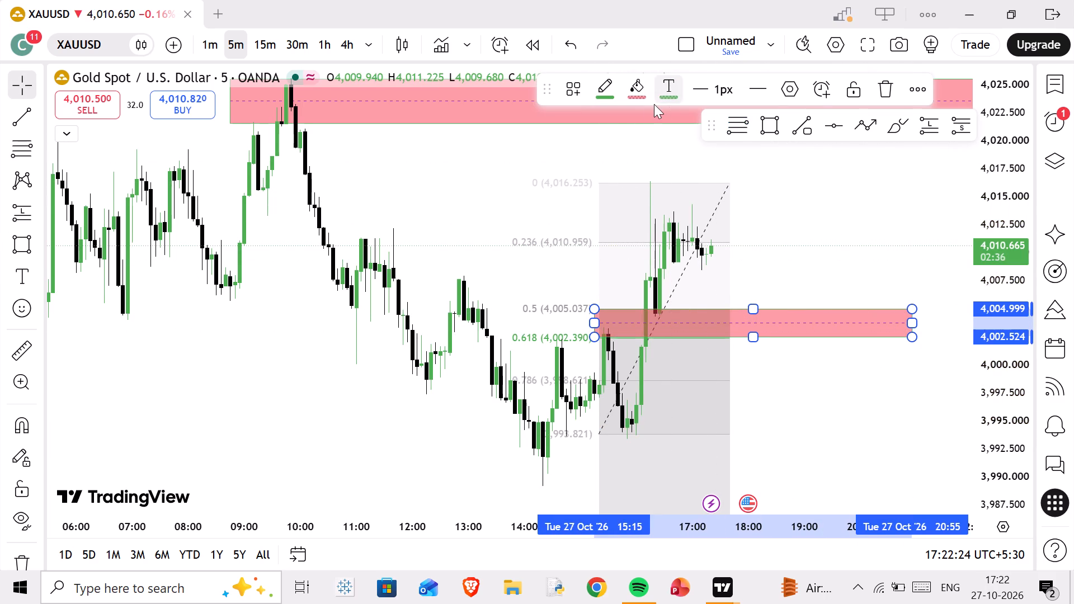
Change the retracement-band rectangle's fill to green and extend its start back to about 11:05.
click(644, 104)
click(691, 140)
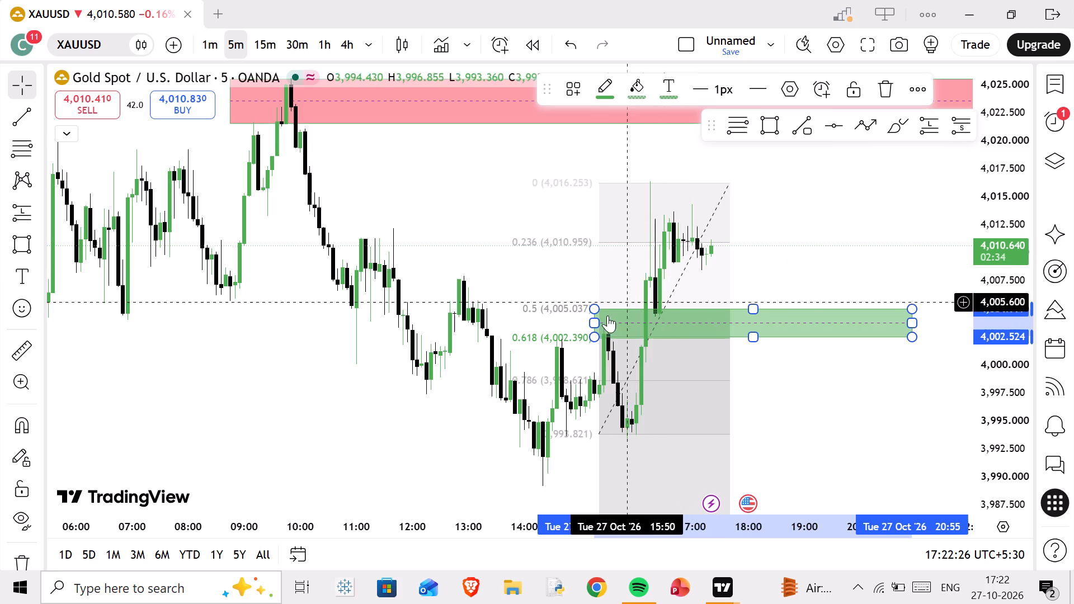
drag(600, 323, 361, 306)
click(482, 275)
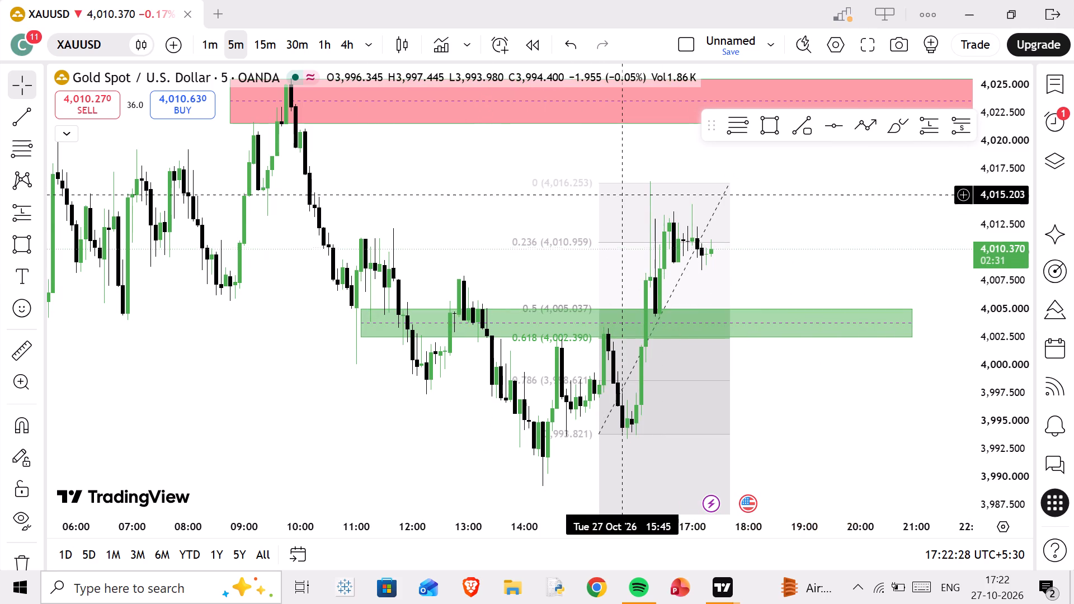
Delete the Fibonacci retracement drawn over the latest rally.
click(621, 183)
click(784, 83)
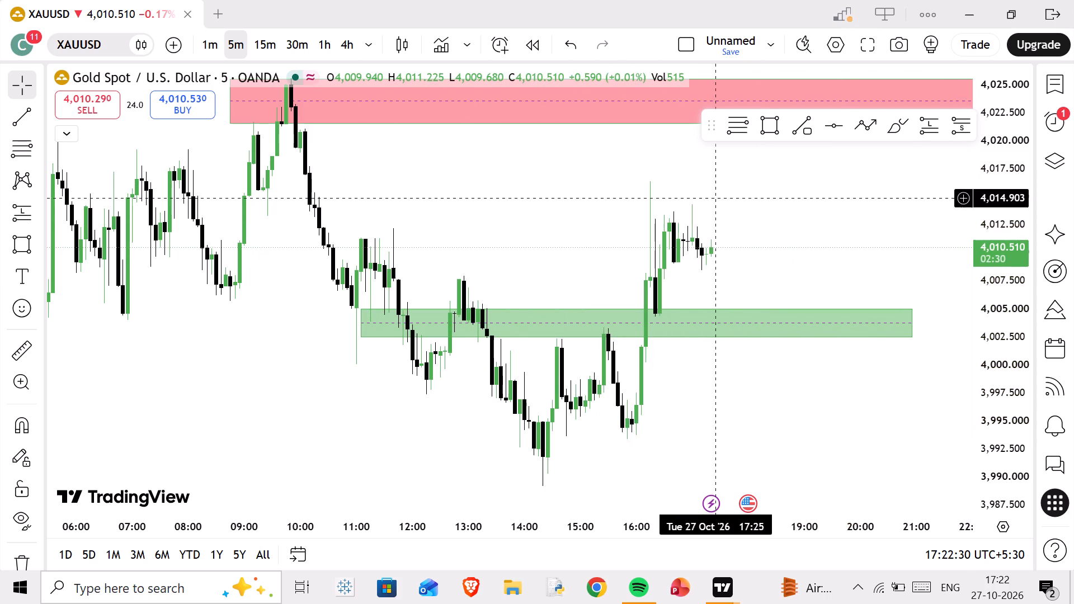
Place a long position at 19:00 with entry about 4,005.0, target about 4,021.7 at the red zone's lower edge and stop about 4,002.4.
drag(673, 294, 479, 323)
scroll(461, 301, down, 3)
drag(772, 225, 605, 265)
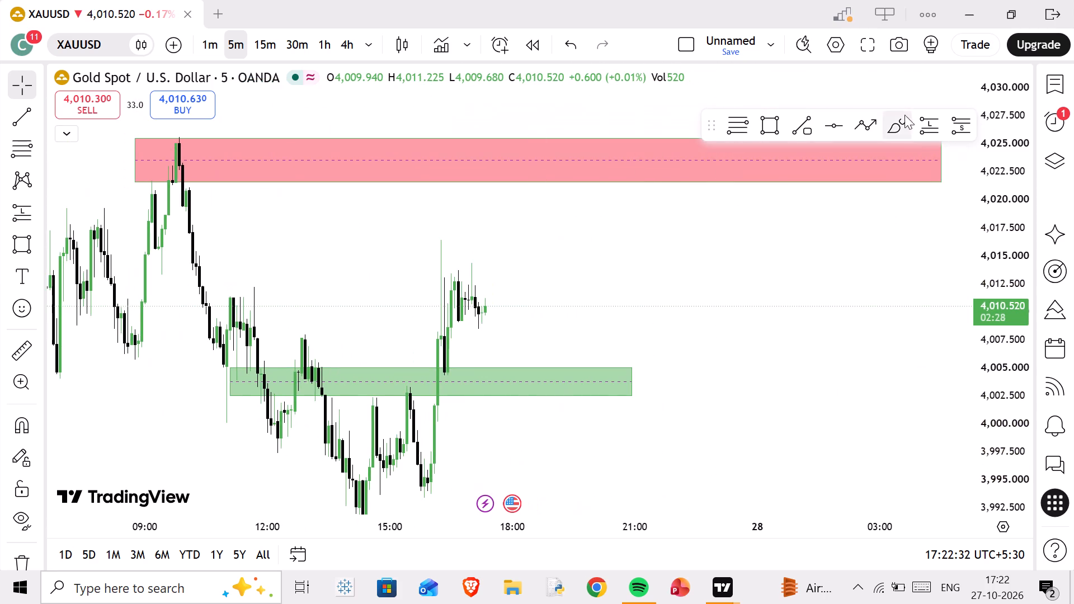
click(918, 122)
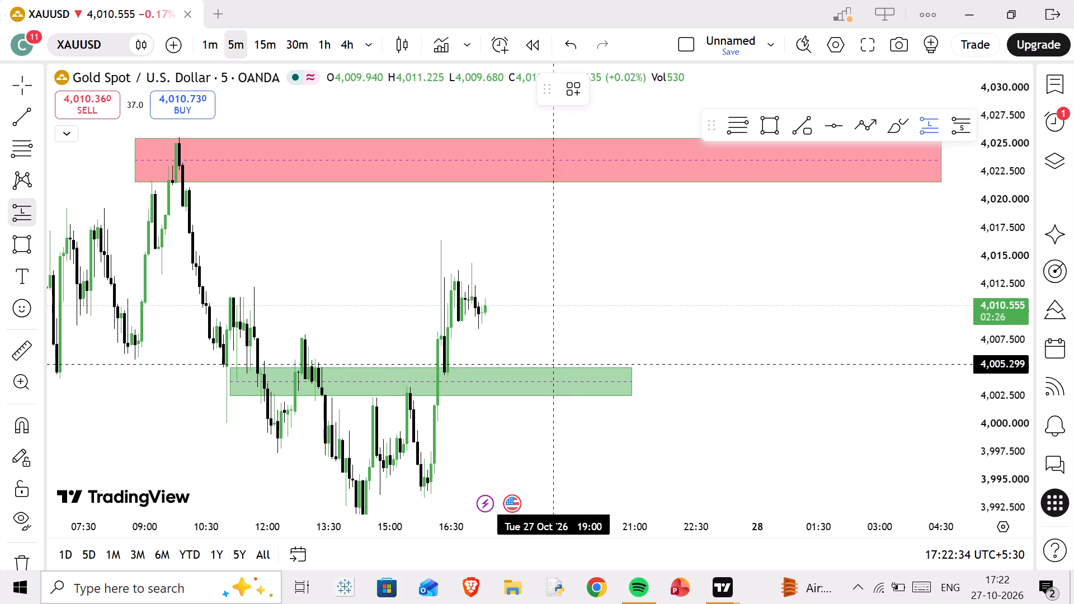
click(555, 367)
drag(555, 289, 555, 283)
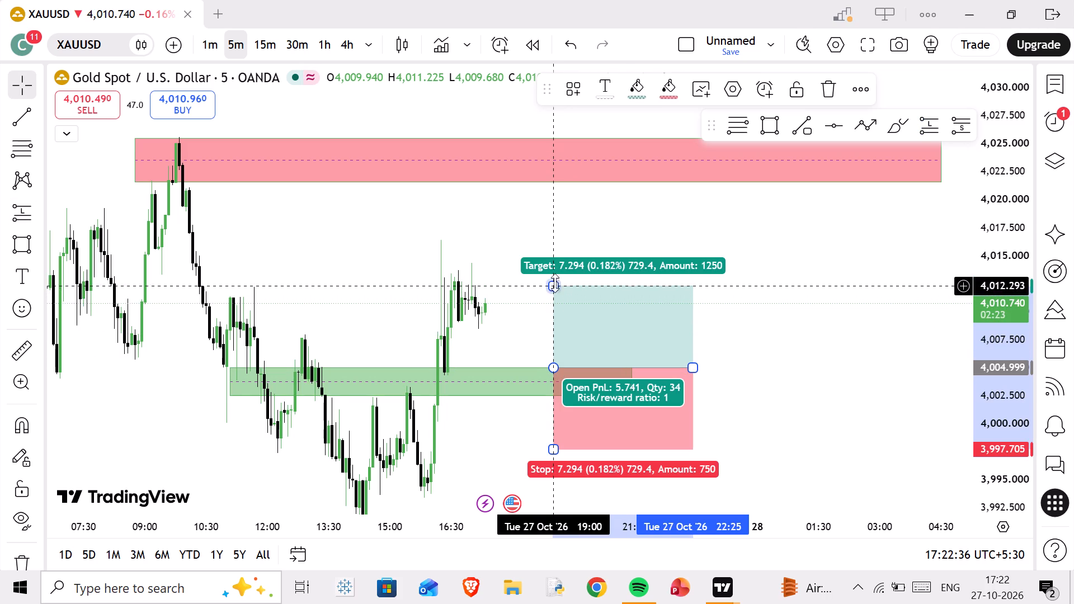
drag(555, 283, 564, 182)
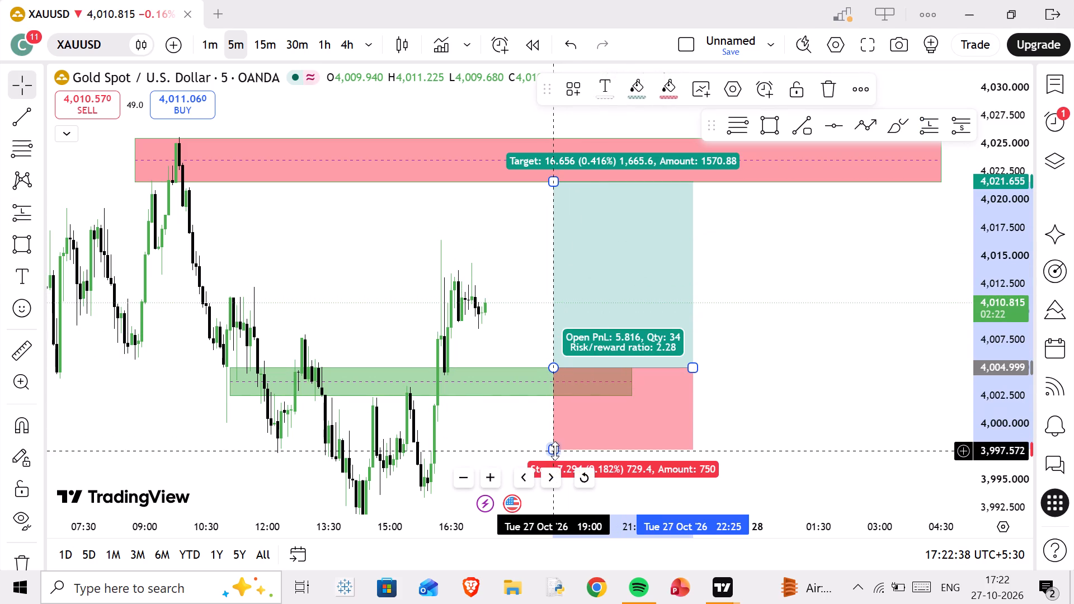
drag(555, 451, 567, 397)
click(510, 333)
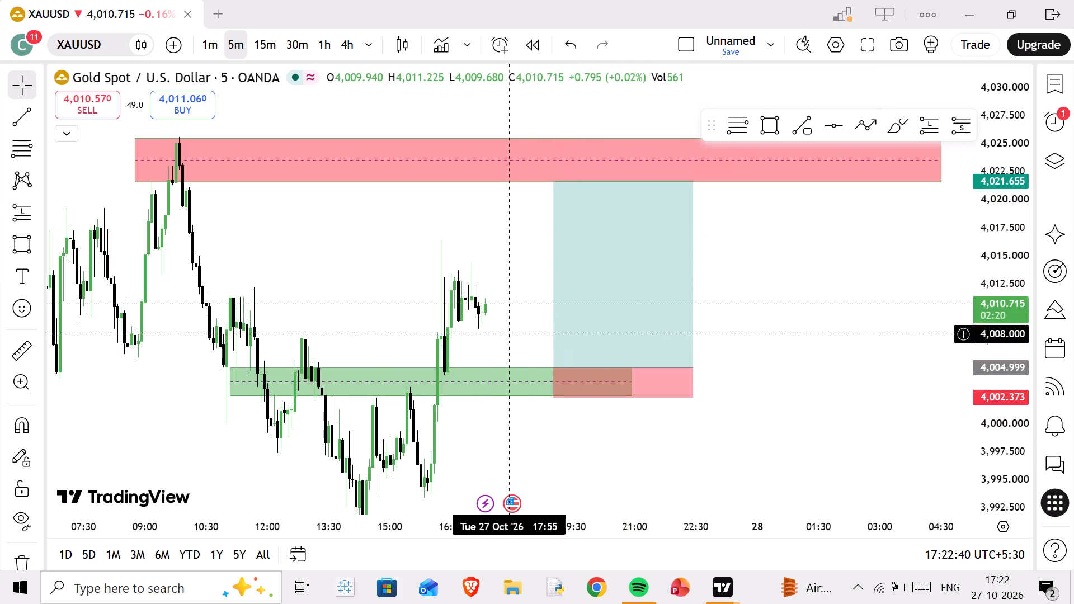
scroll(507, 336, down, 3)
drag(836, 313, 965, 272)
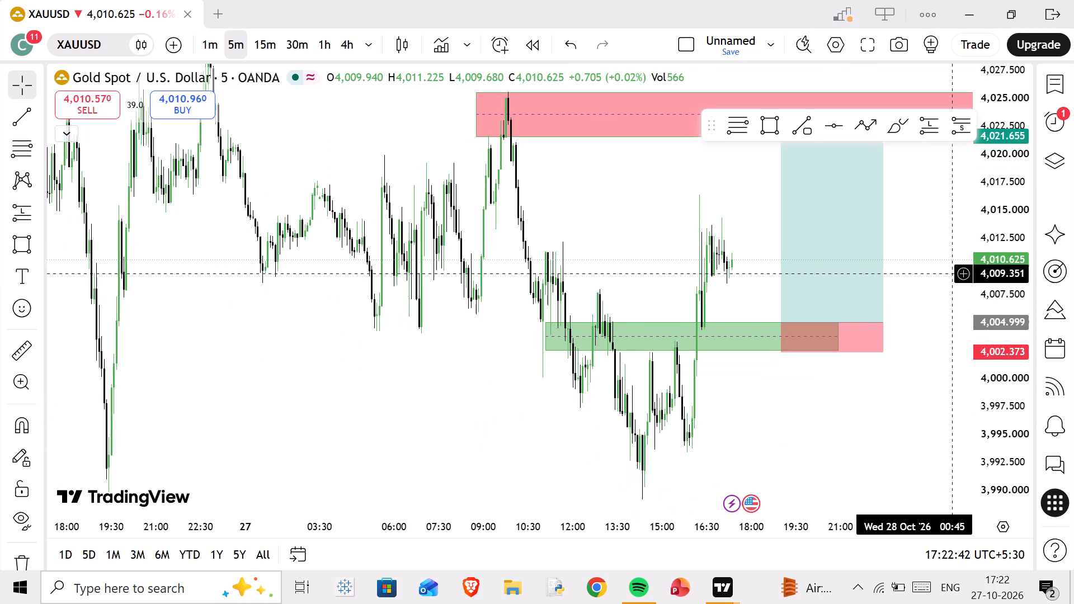
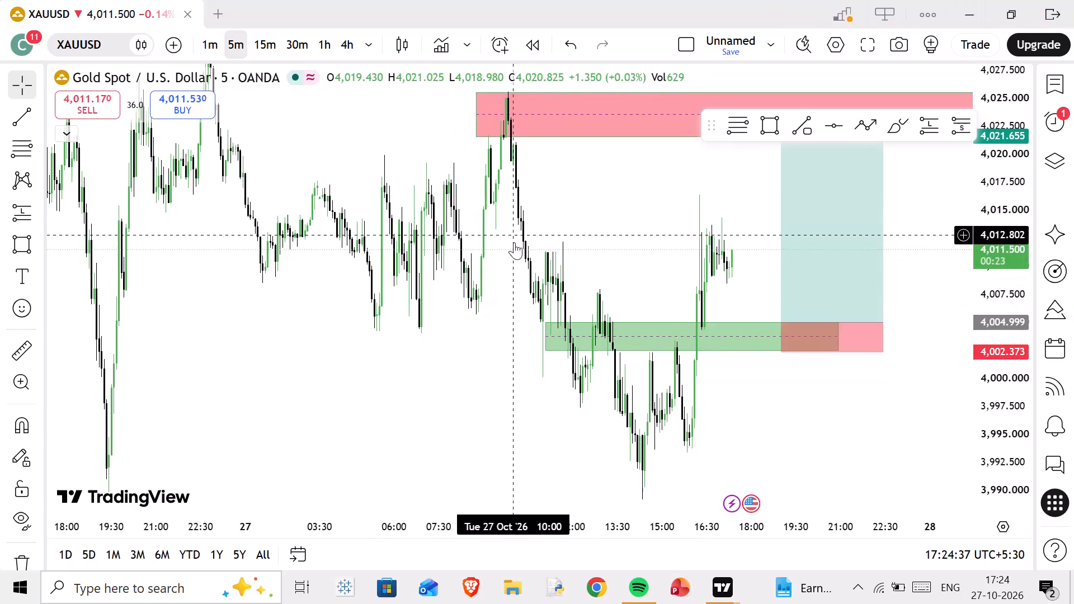
Place a second long position at 17:05 with entry about 4,011.3, target about 4,022.3 inside the red zone and stop about 4,008.9.
scroll(557, 253, up, 7)
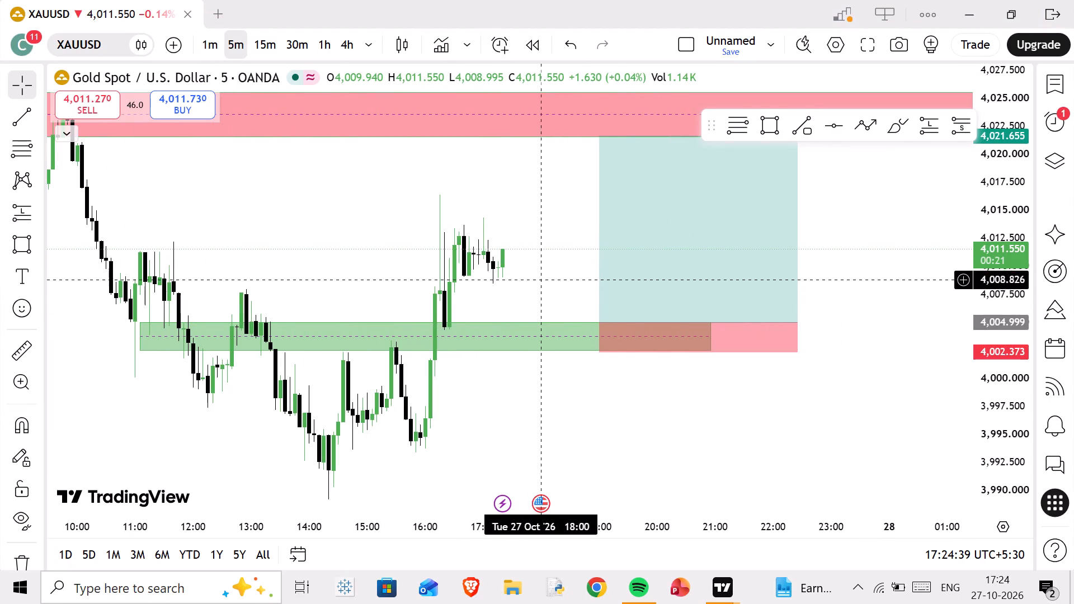
click(922, 122)
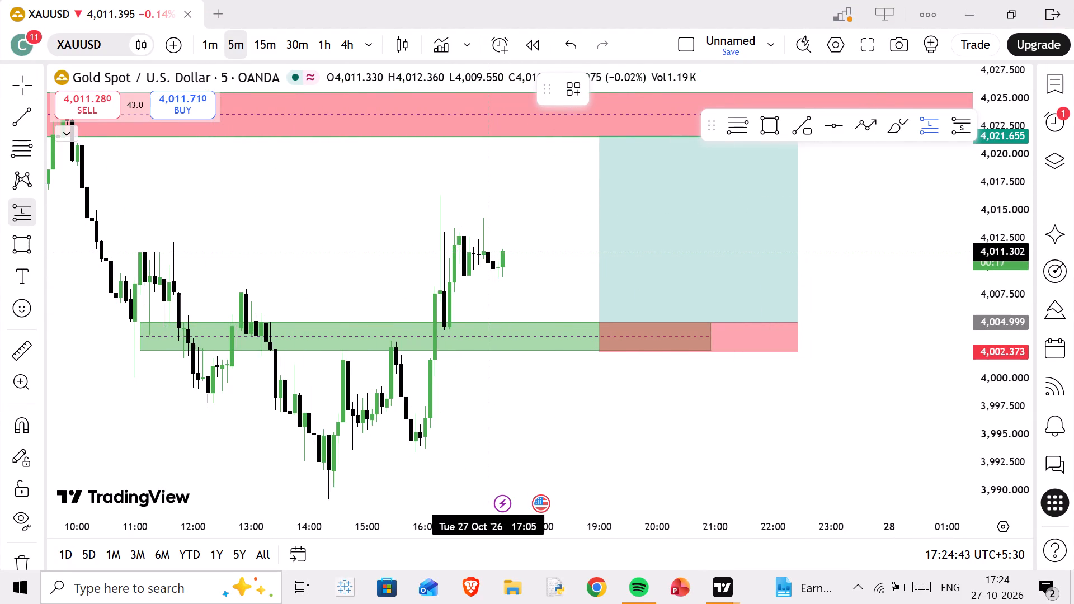
click(489, 252)
drag(491, 173, 492, 155)
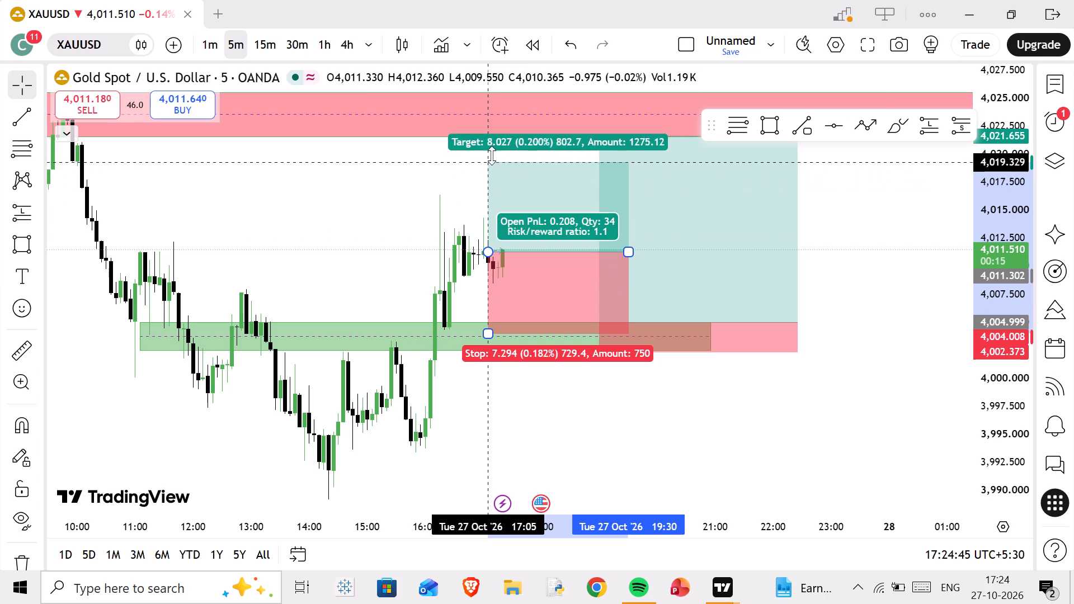
drag(492, 155, 489, 129)
drag(487, 337, 486, 327)
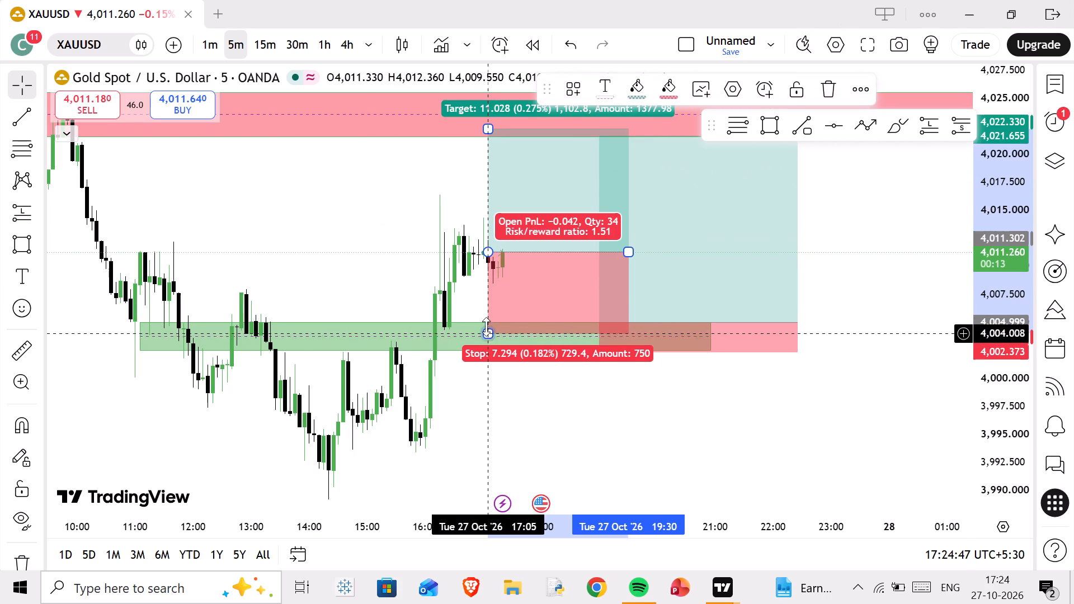
drag(486, 327, 486, 279)
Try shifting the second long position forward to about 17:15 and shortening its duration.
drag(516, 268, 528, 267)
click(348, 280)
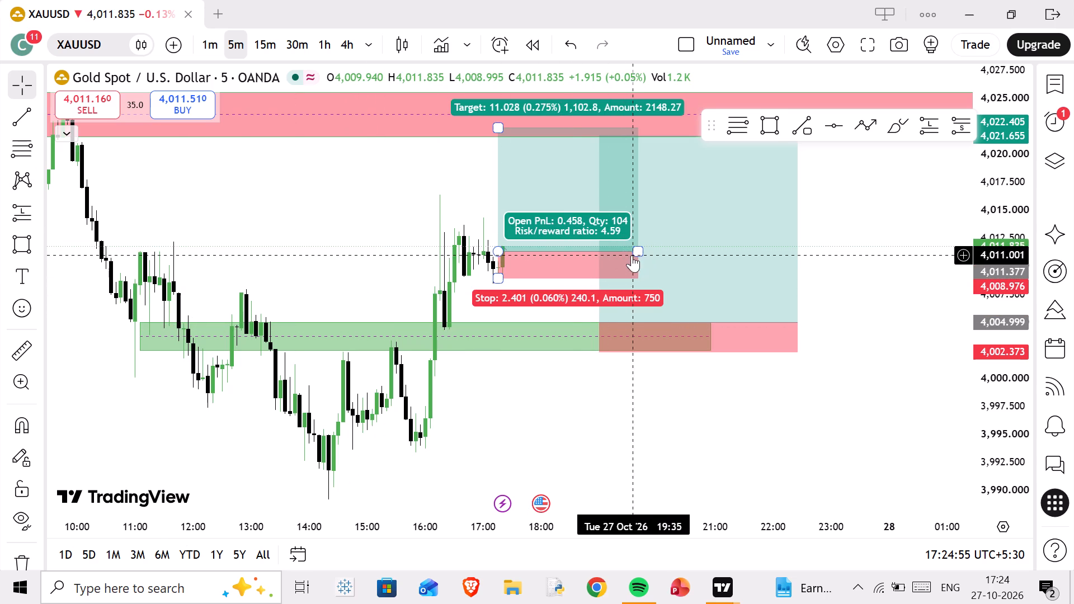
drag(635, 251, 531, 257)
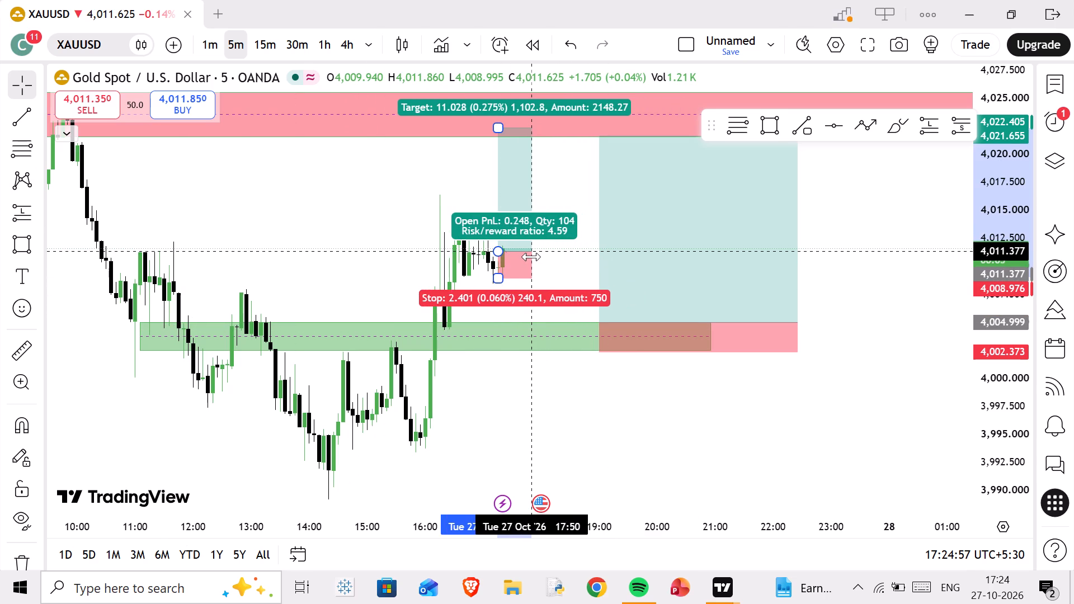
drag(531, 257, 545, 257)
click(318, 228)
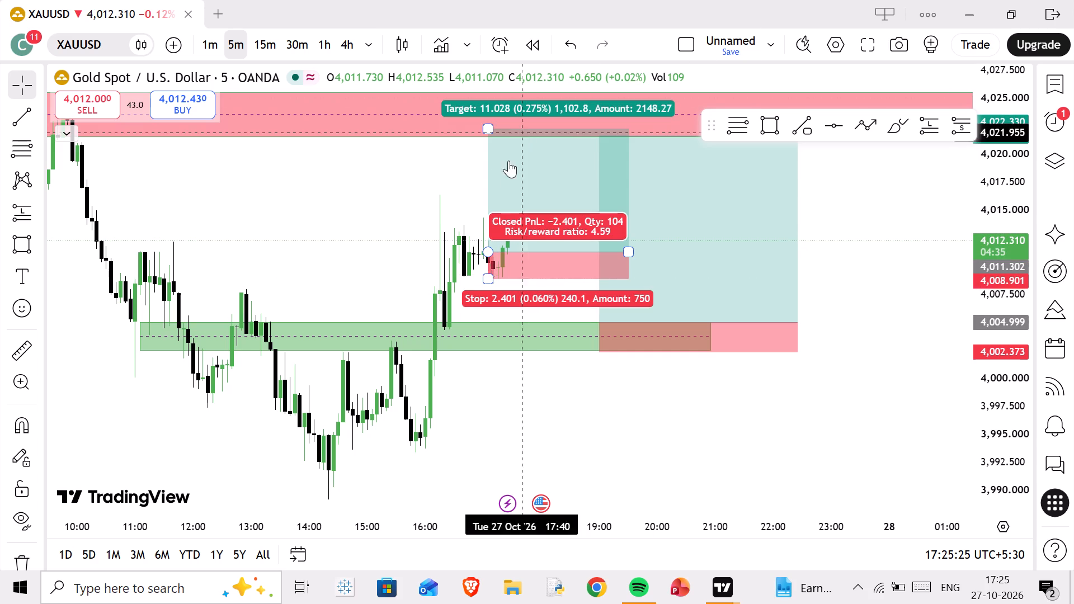
Shift the second long position to start at about 17:15 and shorten it to end at about 18:50.
drag(519, 178, 529, 178)
click(387, 164)
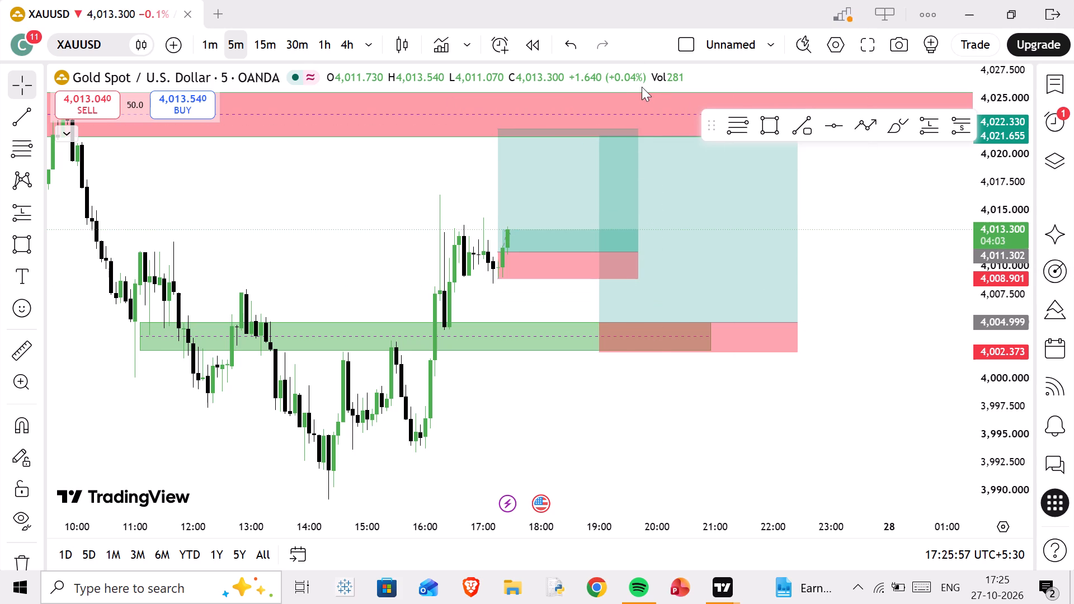
drag(414, 204, 368, 312)
scroll(355, 304, down, 1)
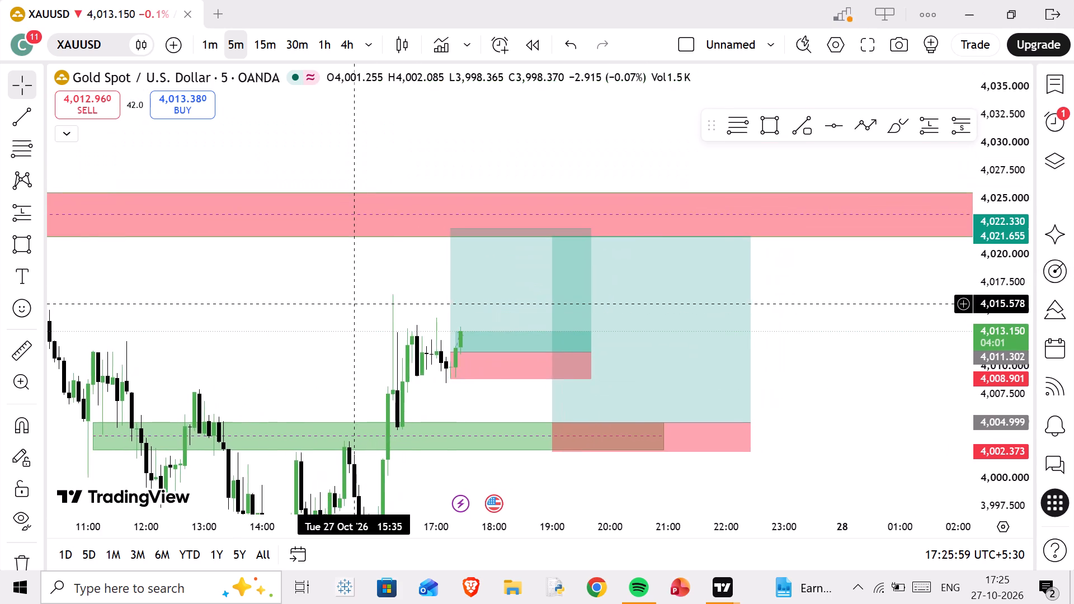
scroll(355, 304, down, 1)
scroll(568, 360, up, 2)
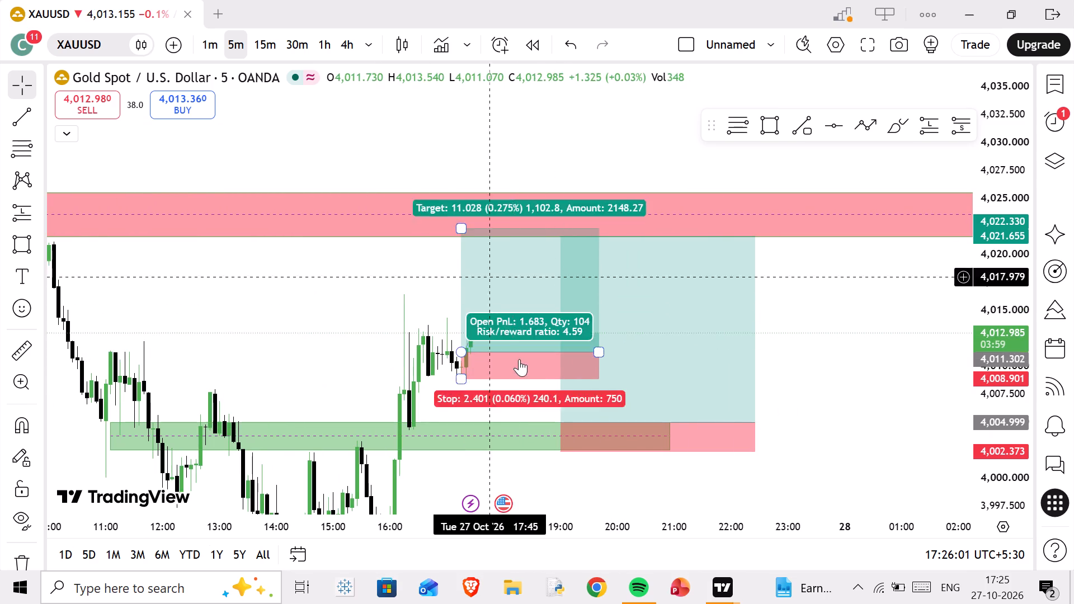
scroll(392, 355, up, 5)
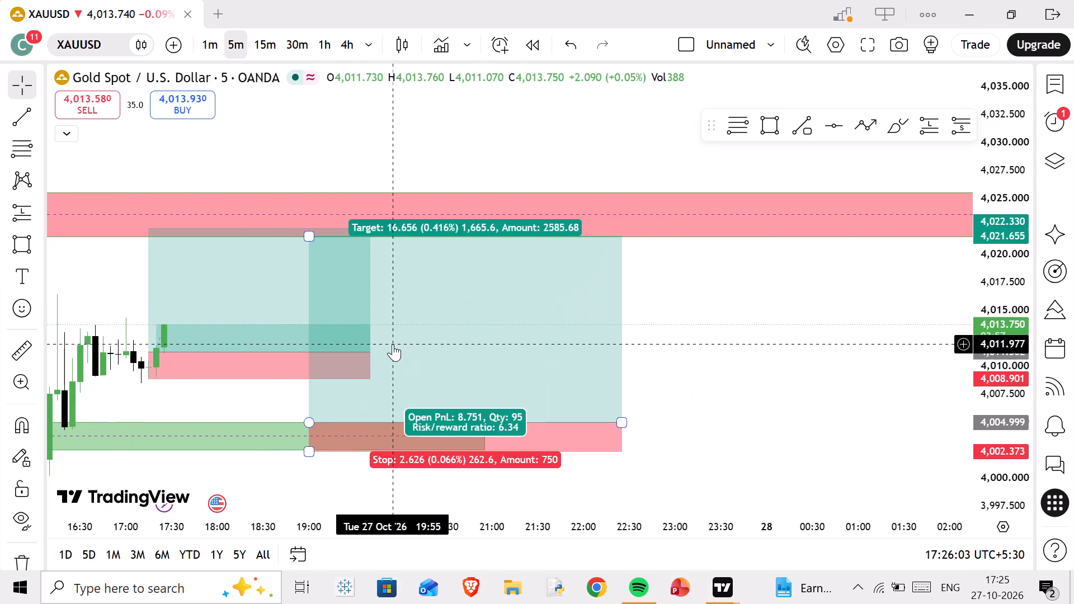
scroll(365, 350, up, 1)
scroll(361, 348, down, 6)
drag(416, 282, 327, 360)
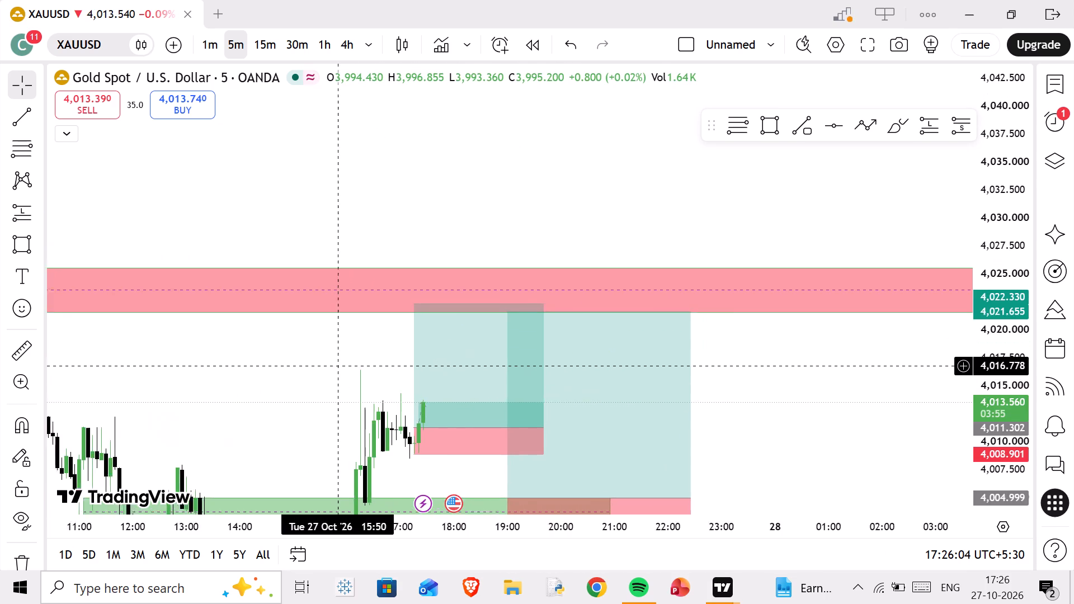
drag(327, 360, 314, 352)
drag(520, 413, 475, 409)
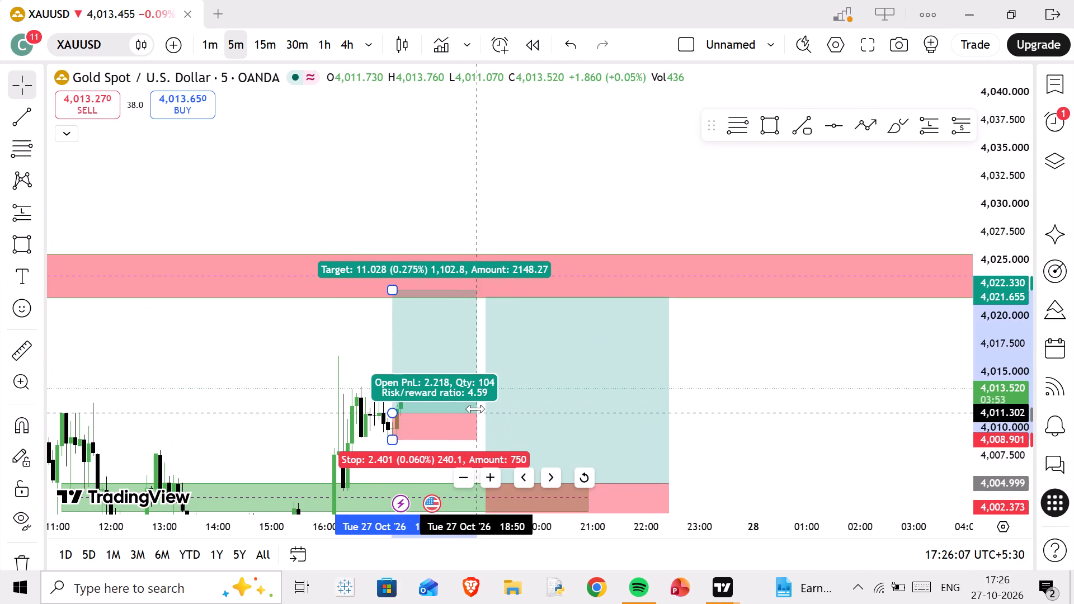
drag(475, 409, 477, 408)
click(201, 347)
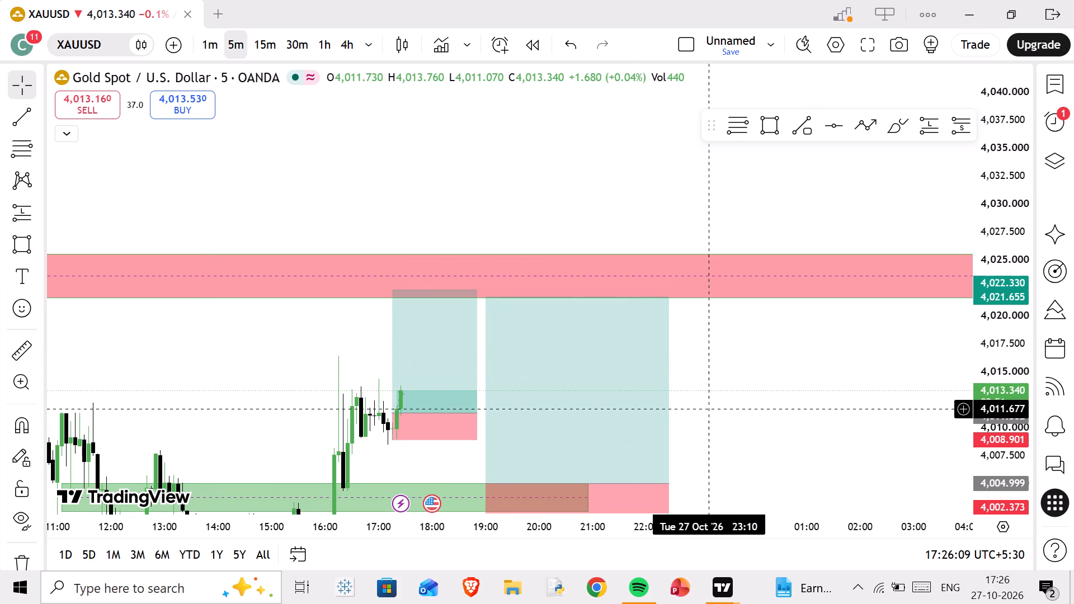
Shift the green-zone long position to start at 19:30, with entry about 4,004.9, target about 4,021.6 and stop about 4,002.3.
drag(710, 409, 717, 308)
drag(604, 362, 631, 365)
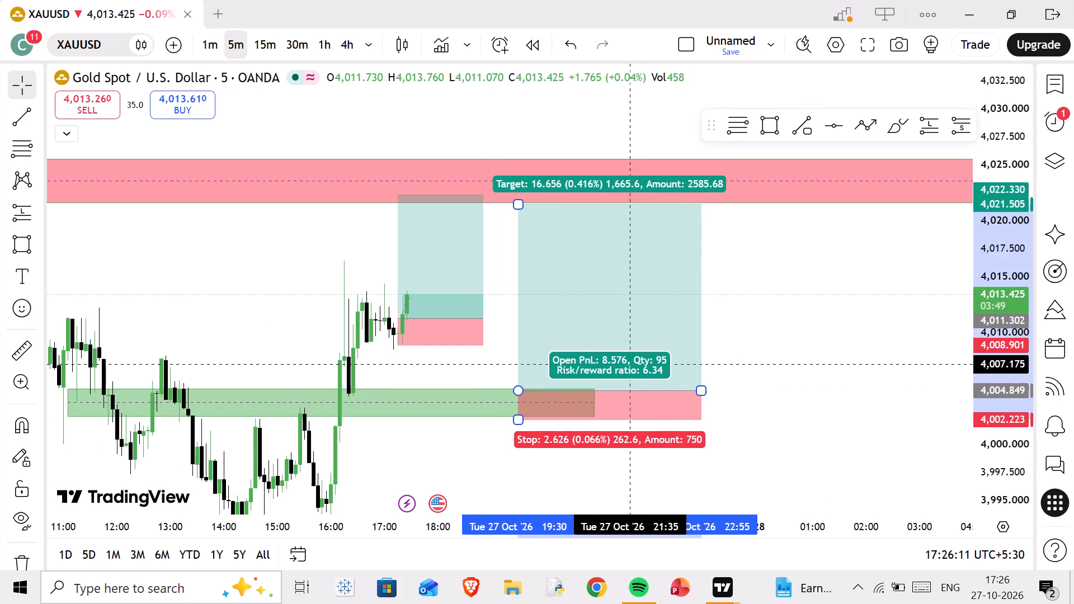
drag(631, 365, 631, 364)
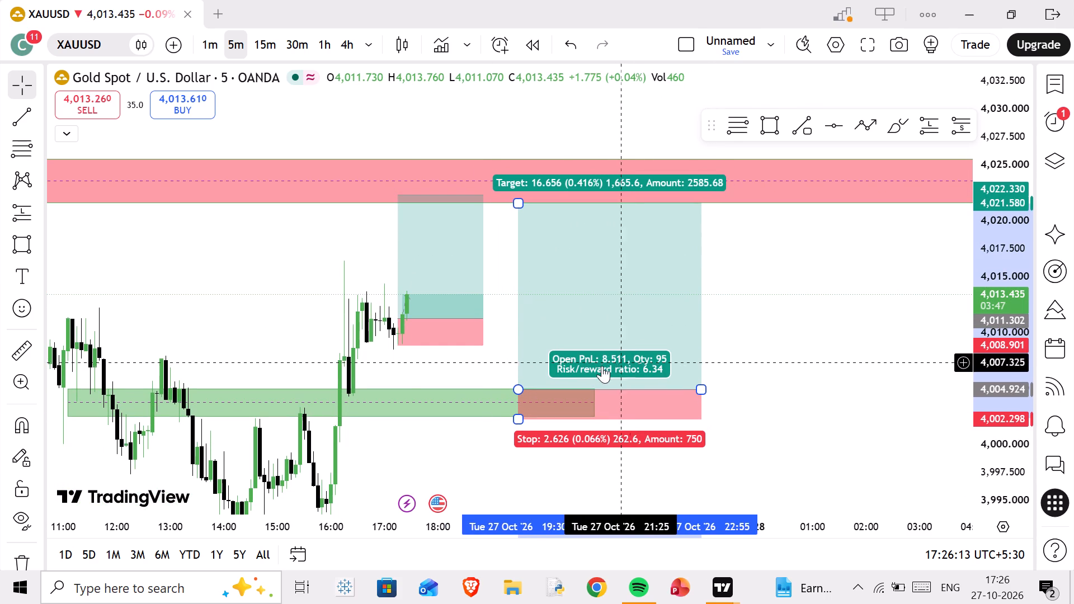
click(181, 310)
Draw a horizontal trend line from the 16:15 candle's high at about 4,016.5, extending to about 20:40.
scroll(212, 308, down, 2)
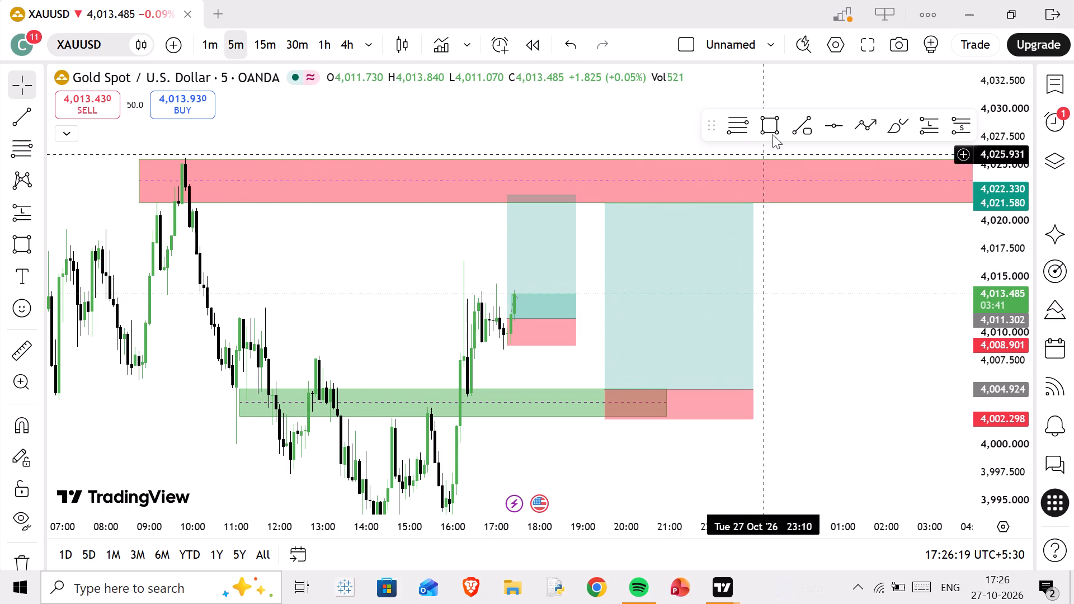
click(795, 128)
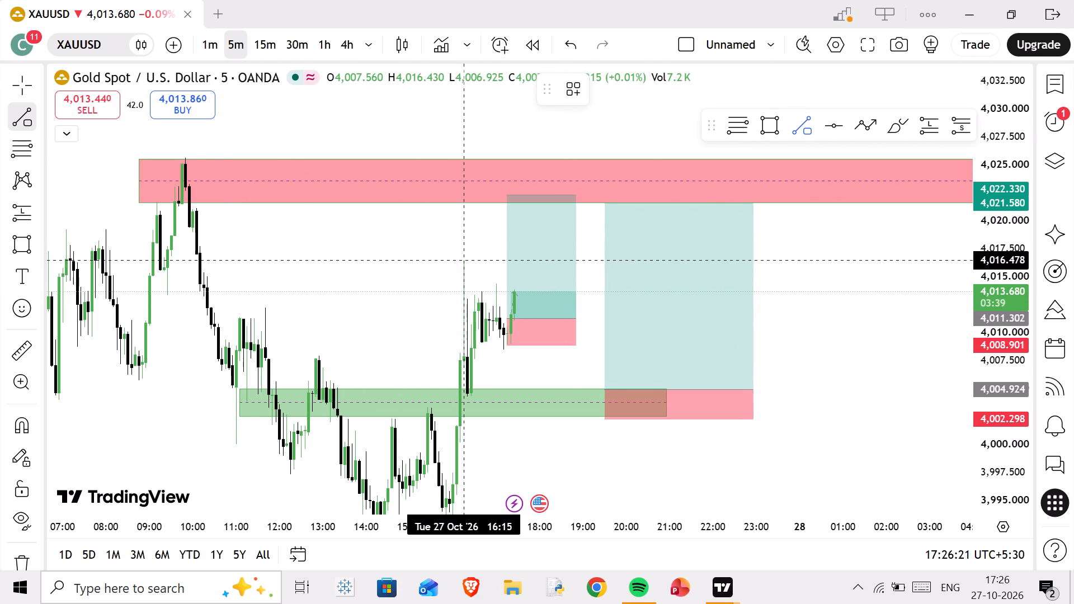
drag(463, 260, 655, 260)
click(655, 260)
click(357, 287)
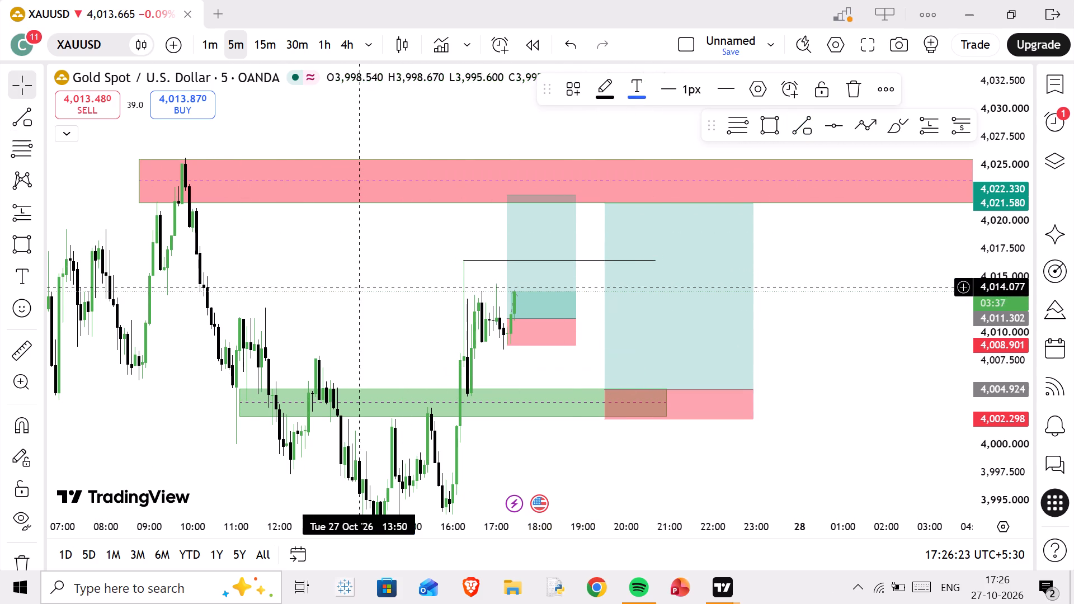
Draw a second horizontal trend line from the 17:00 candle's high at about 4,014.4, extending to about 20:15.
click(807, 133)
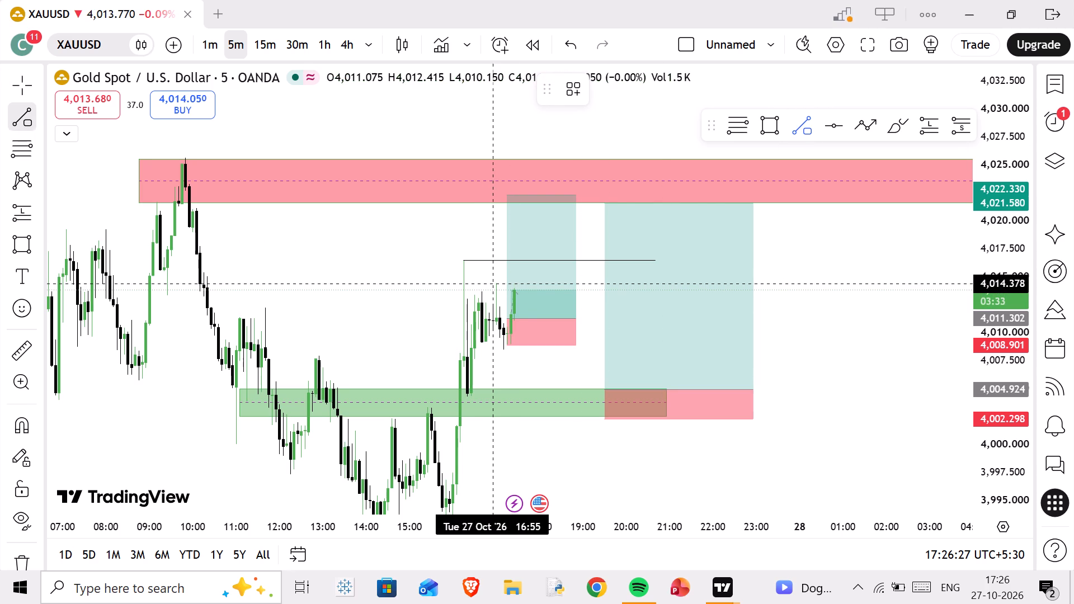
drag(497, 284, 639, 284)
click(639, 284)
click(825, 273)
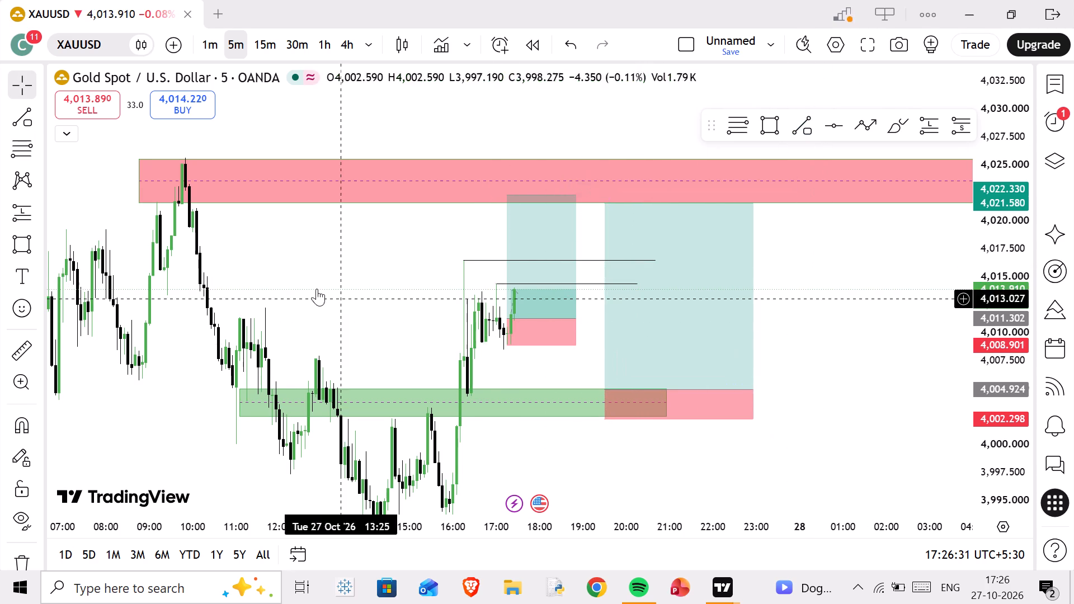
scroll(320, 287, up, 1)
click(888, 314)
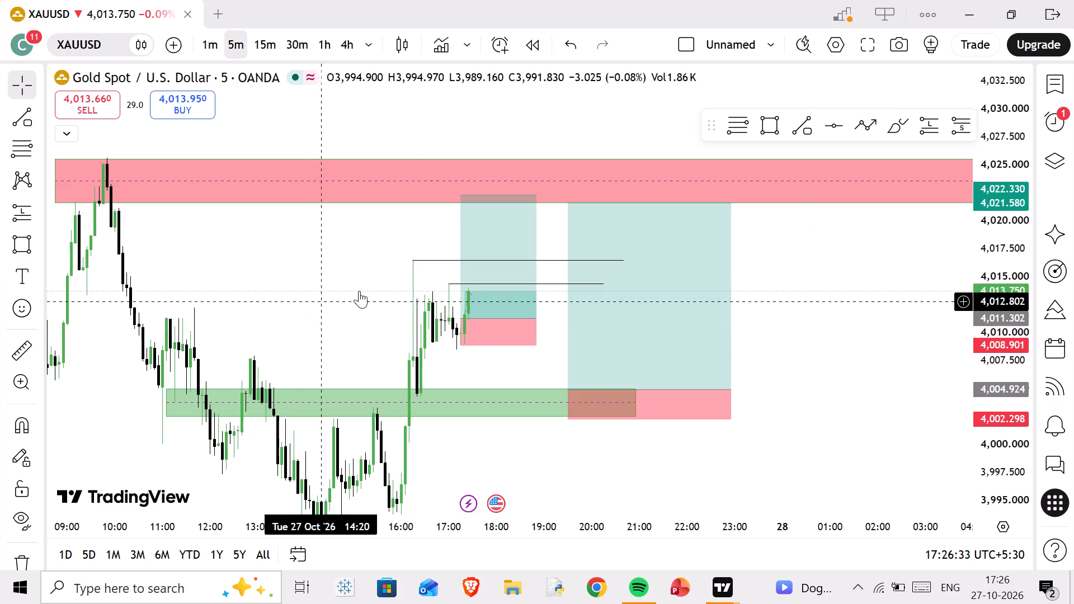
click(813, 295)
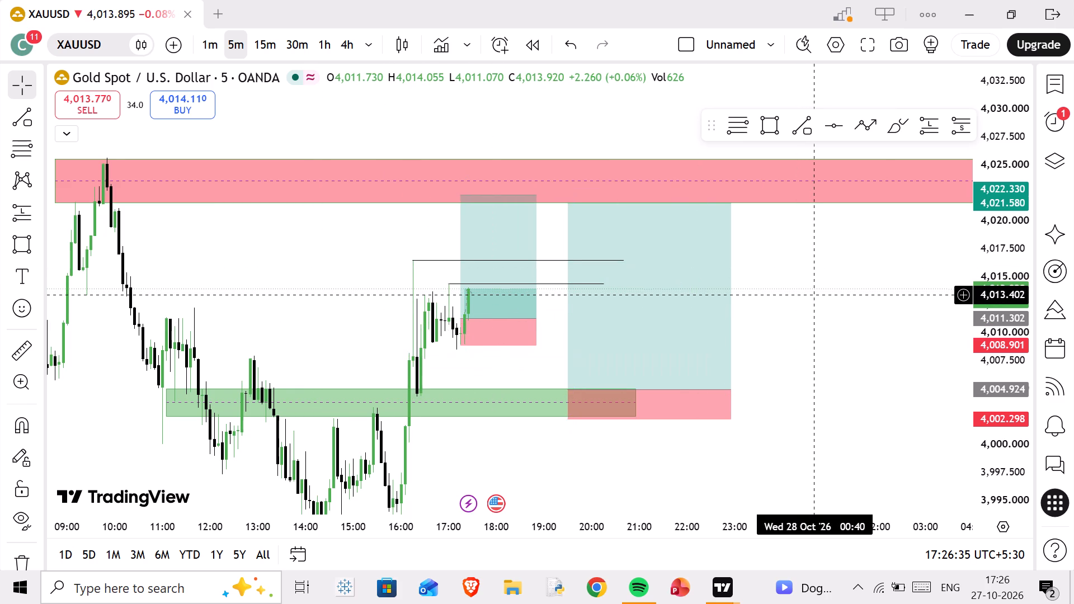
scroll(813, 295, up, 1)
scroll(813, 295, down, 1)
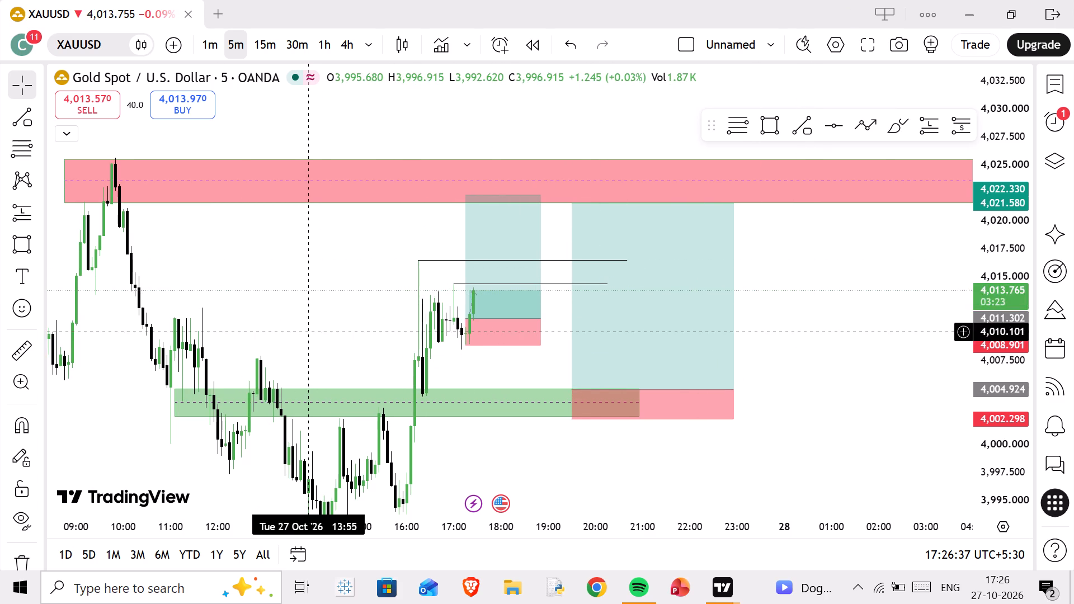
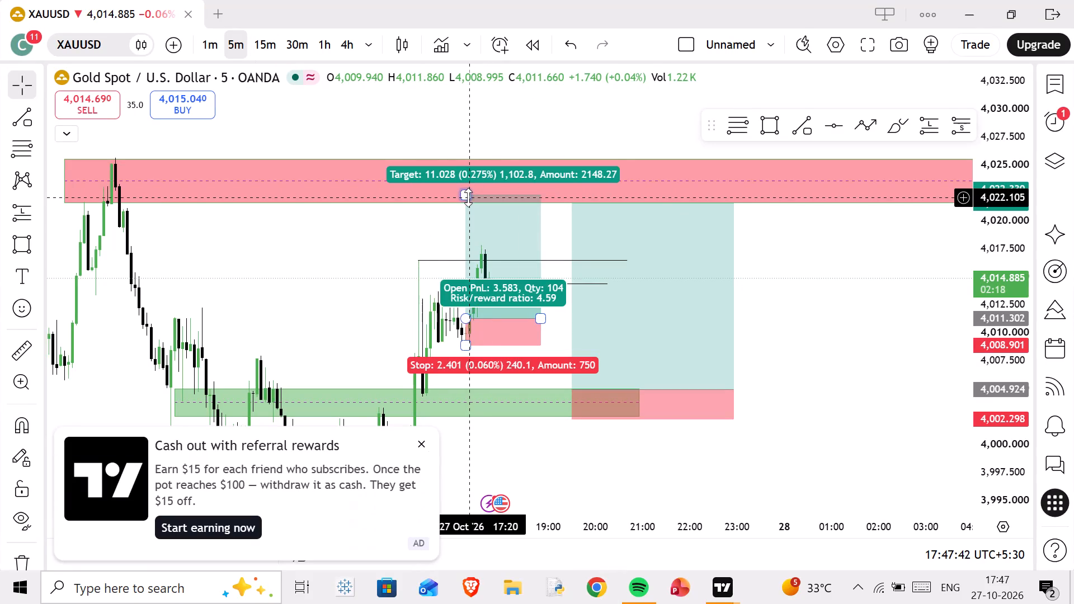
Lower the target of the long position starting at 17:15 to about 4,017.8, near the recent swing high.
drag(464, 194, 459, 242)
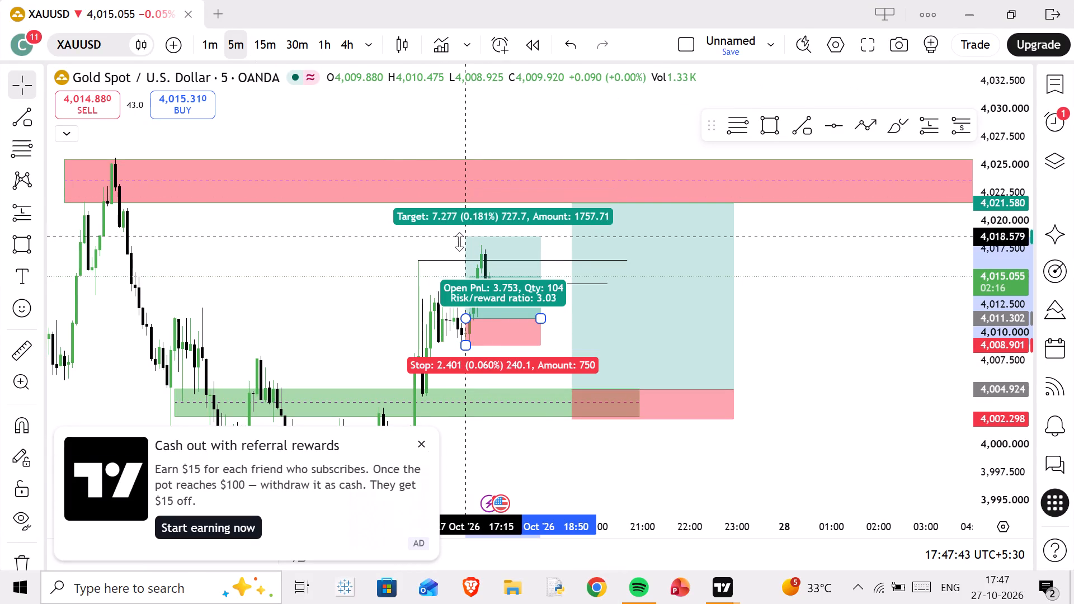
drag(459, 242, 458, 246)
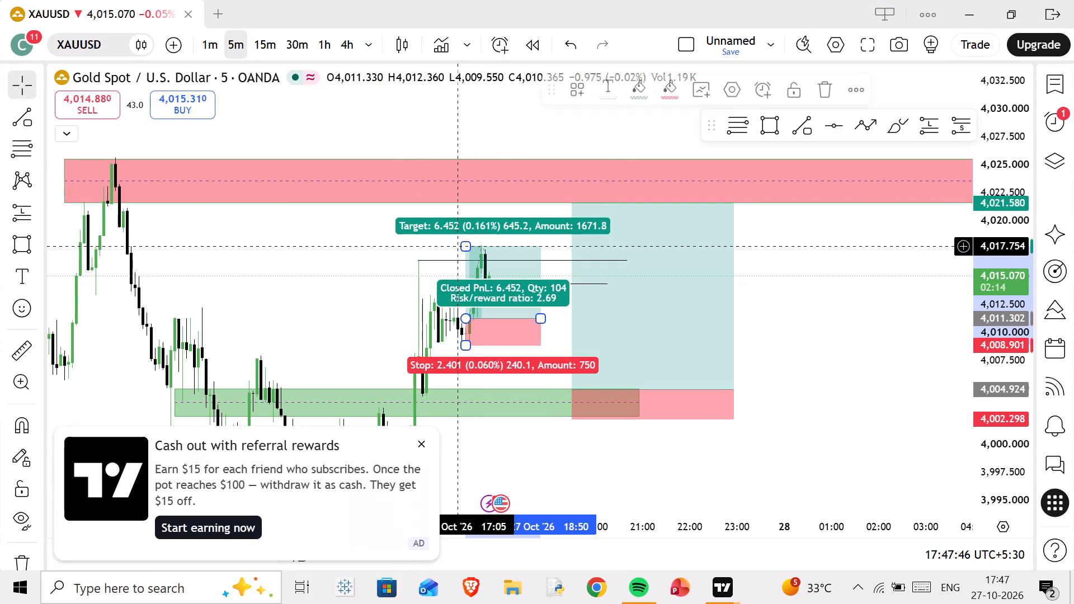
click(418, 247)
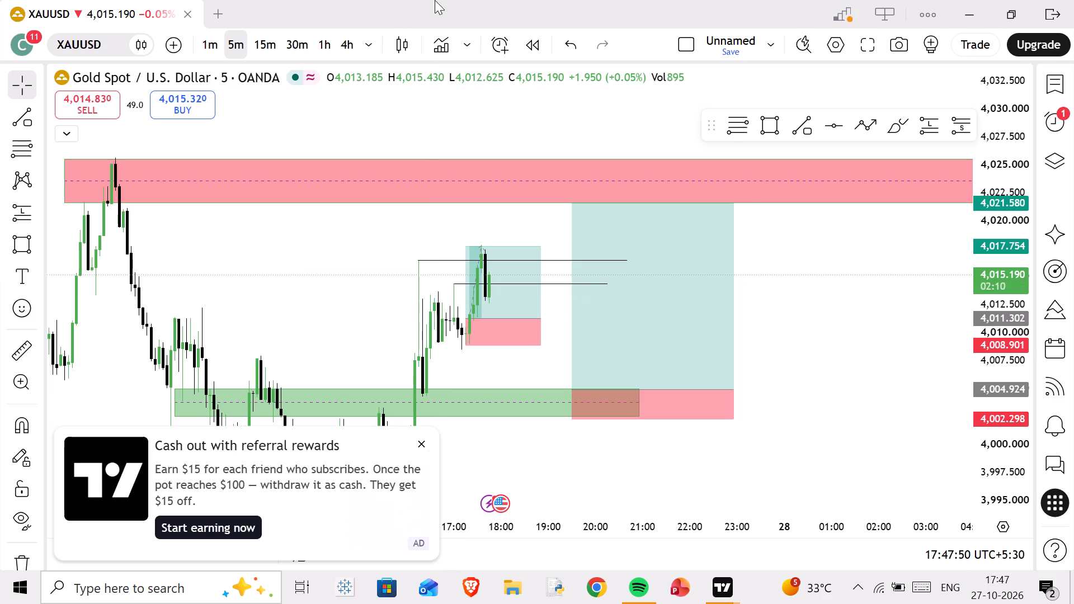
Raise the 17:15 long position's target to about 4,021.4, just below the red zone.
drag(463, 247, 466, 243)
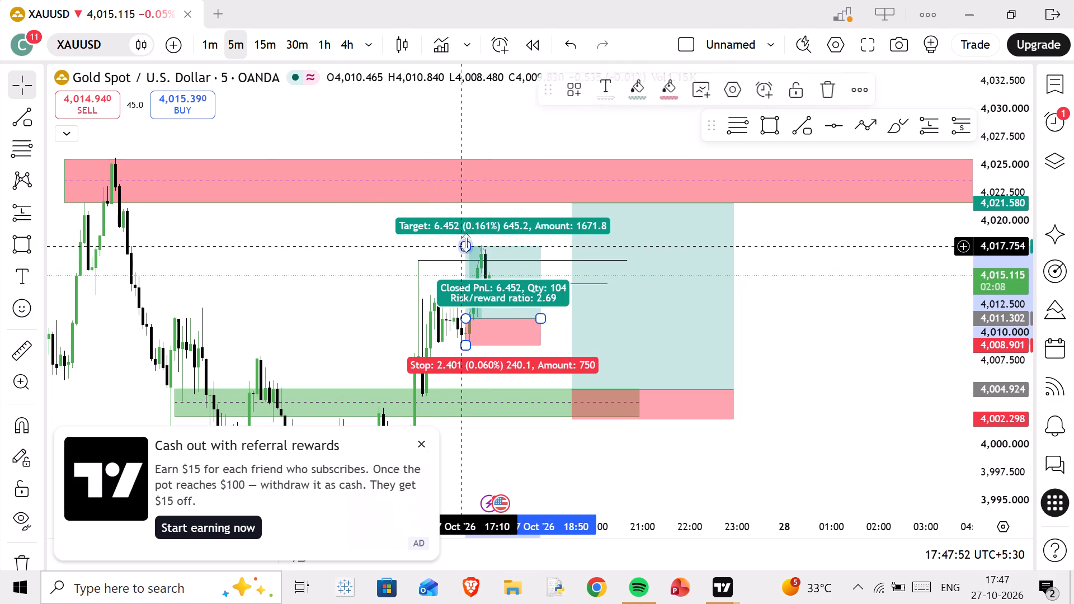
drag(466, 243, 473, 205)
click(412, 249)
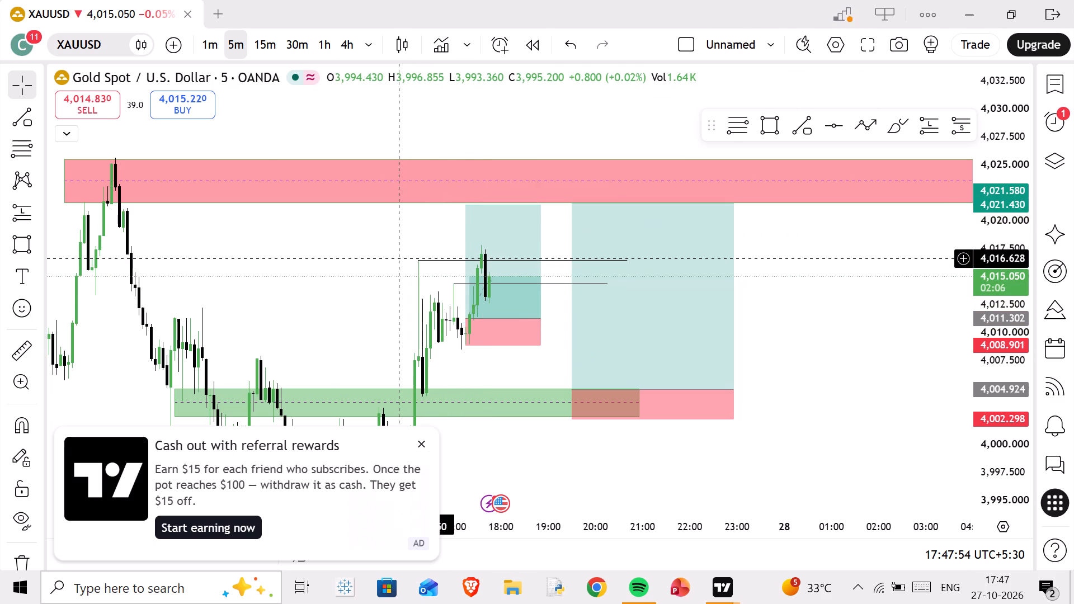
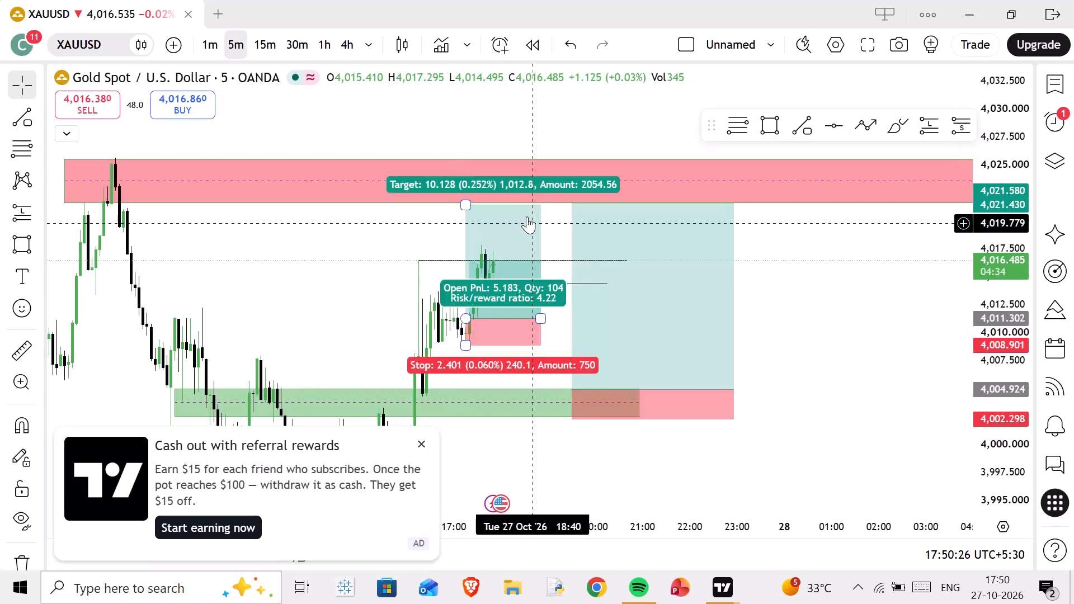
Deselect the long position that starts at 17:15, leaving its levels as set.
scroll(527, 216, up, 1)
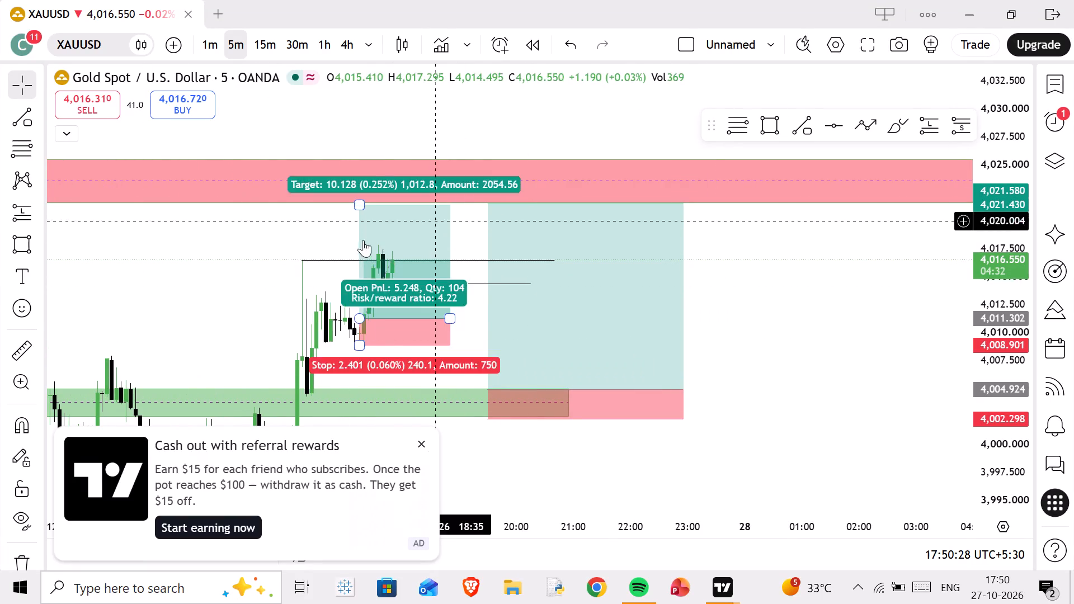
click(302, 237)
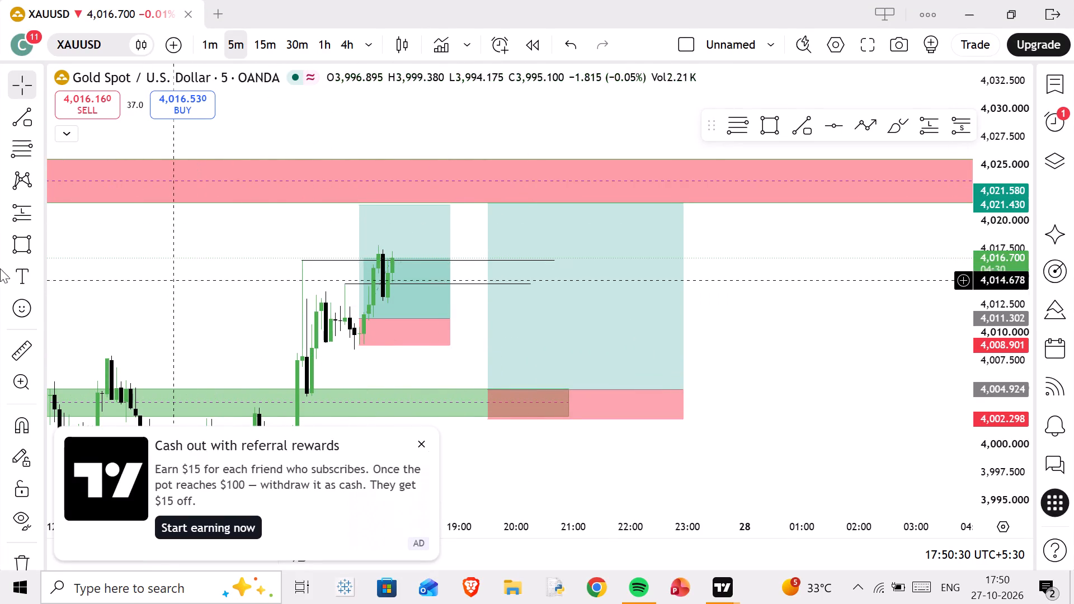
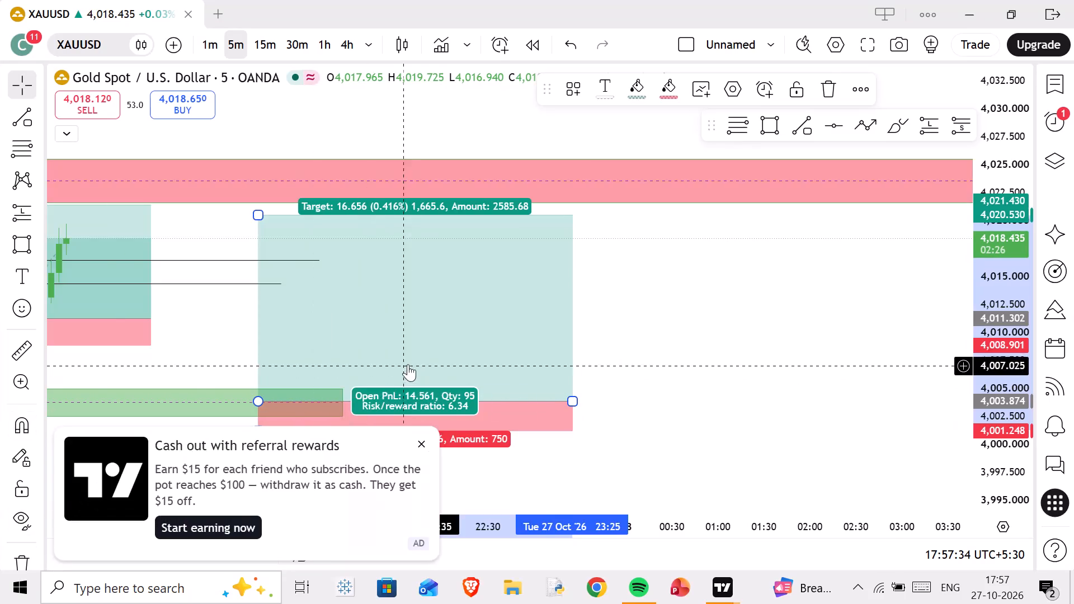
Dismiss the referral rewards advertisement covering the lower part of the chart.
scroll(408, 364, down, 3)
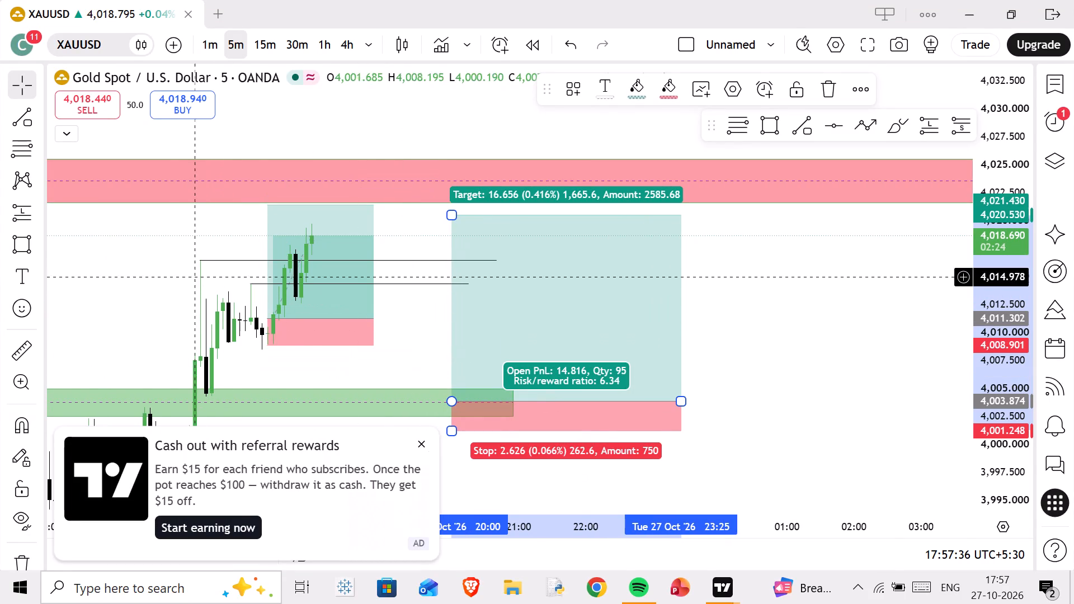
drag(183, 240, 204, 266)
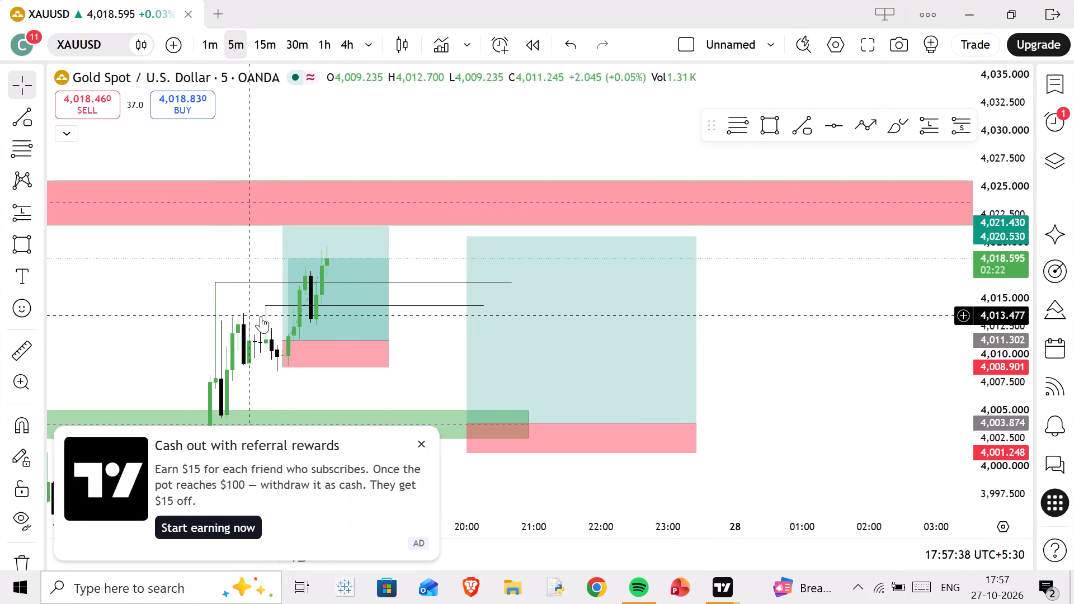
click(413, 341)
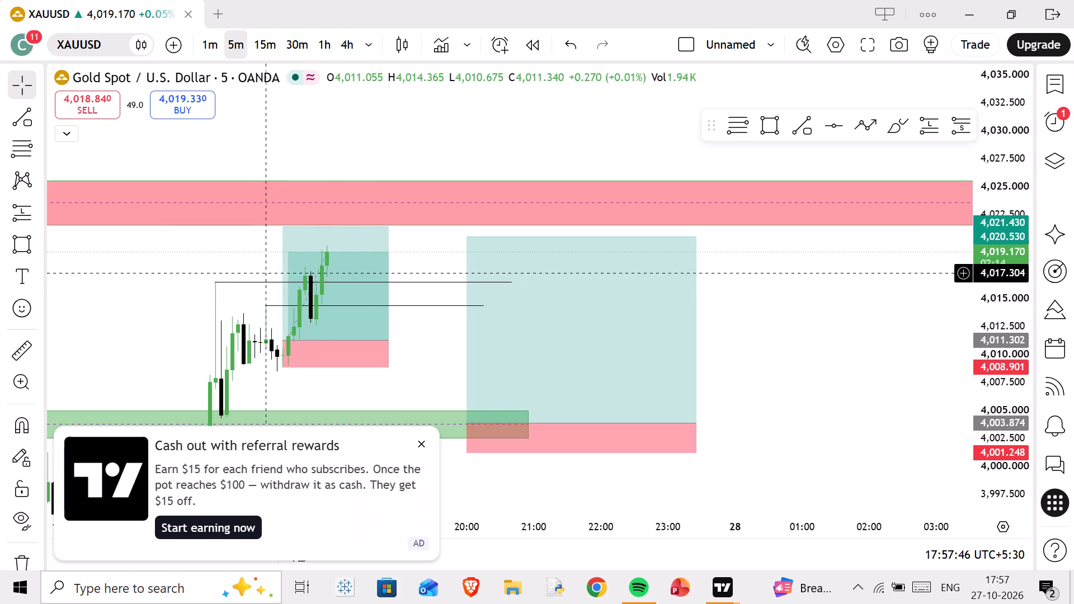
drag(241, 258, 266, 335)
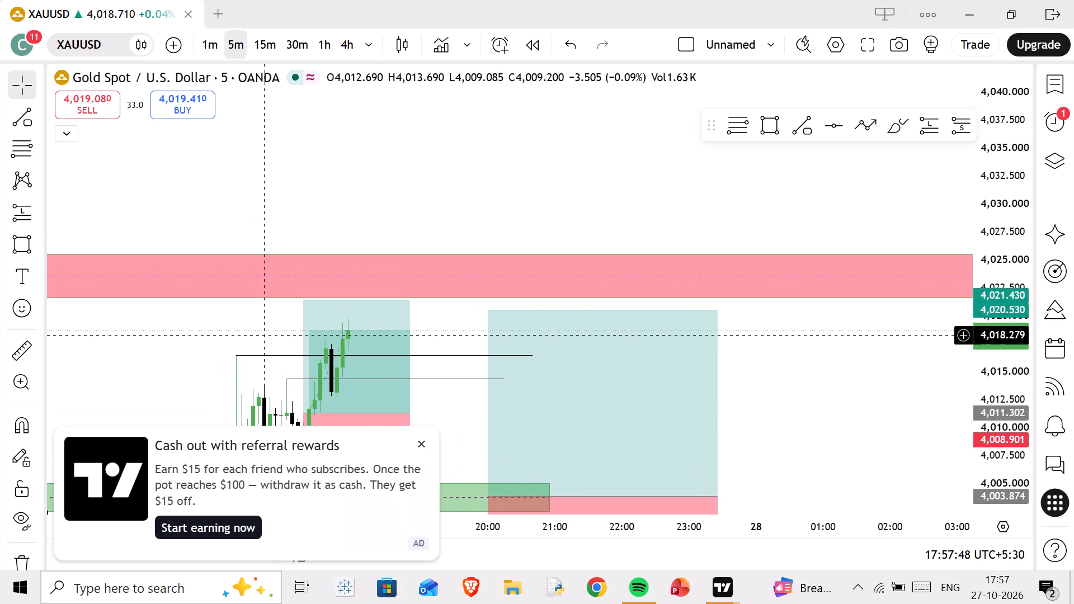
scroll(266, 336, down, 2)
click(426, 444)
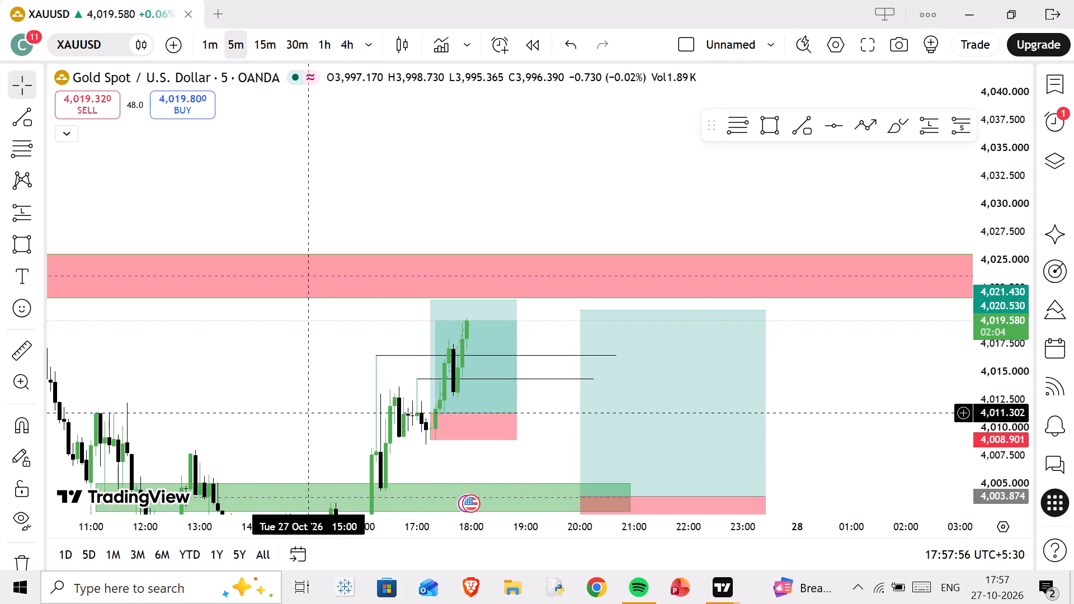
Examine the 5-minute price action from the earlier highs around the red zone through to the two long positions.
scroll(343, 350, down, 8)
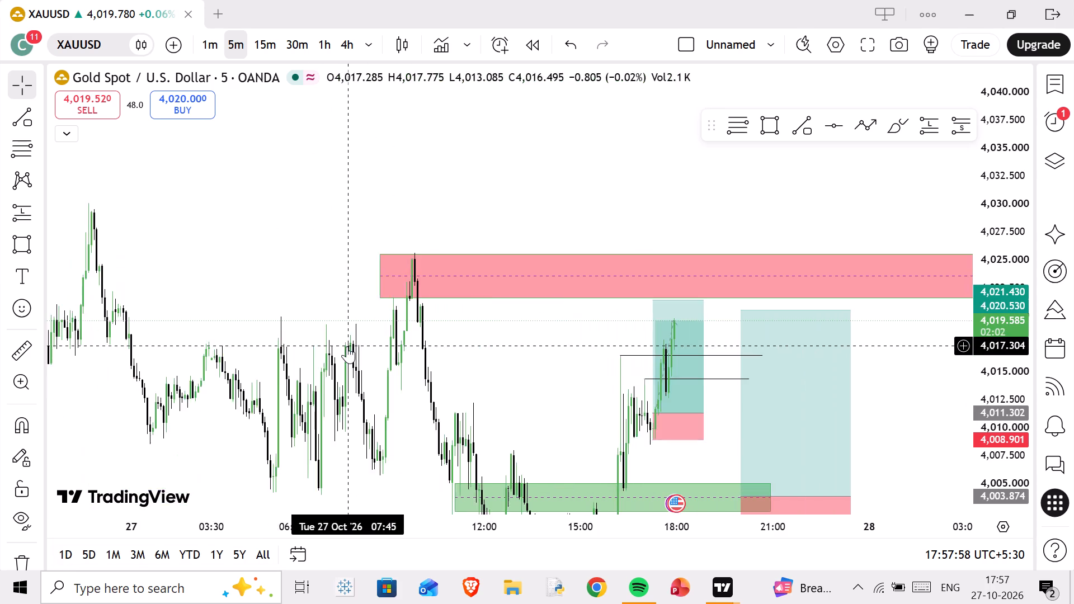
scroll(525, 330, up, 1)
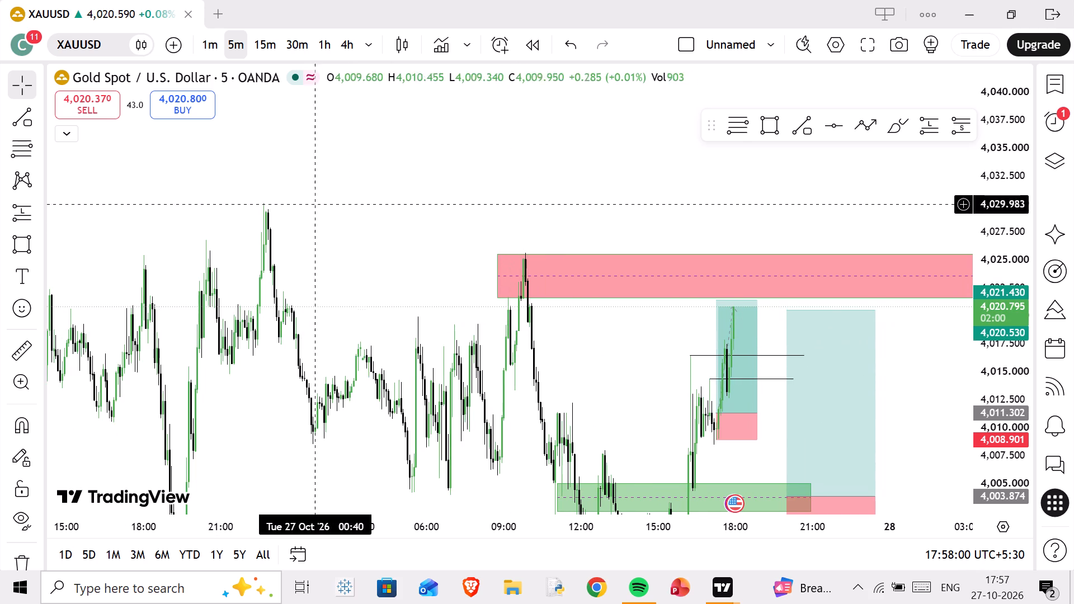
scroll(448, 358, up, 2)
scroll(524, 328, up, 3)
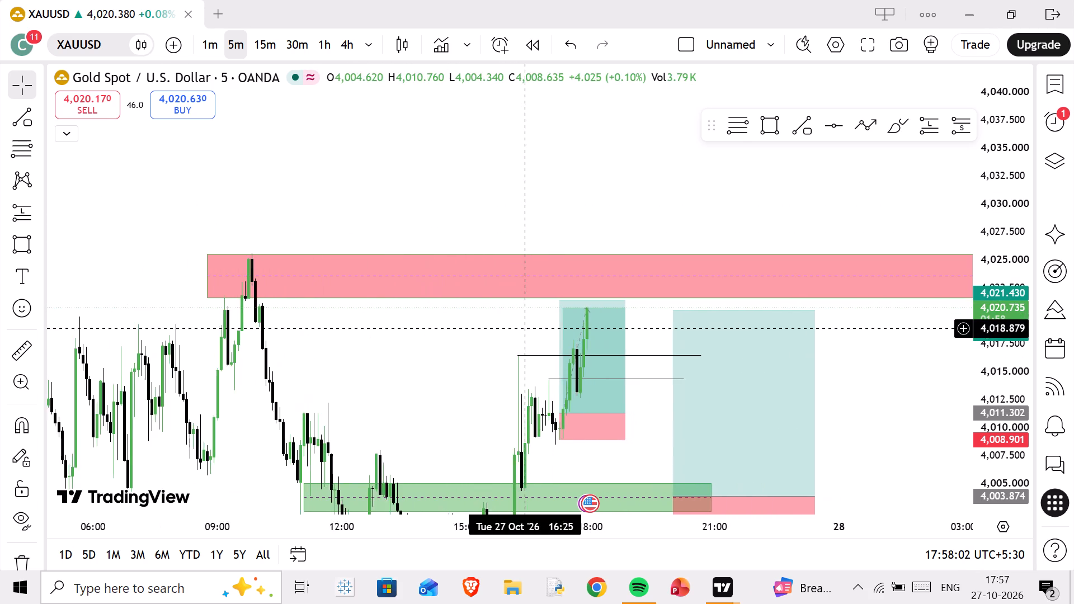
scroll(524, 328, up, 3)
drag(530, 322, 530, 353)
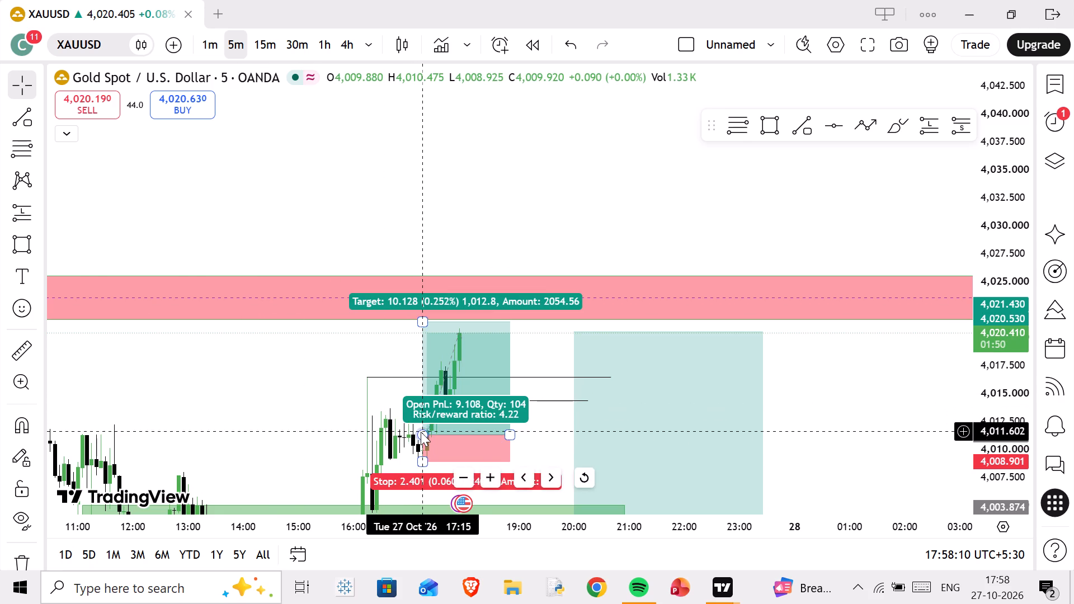
scroll(358, 315, up, 2)
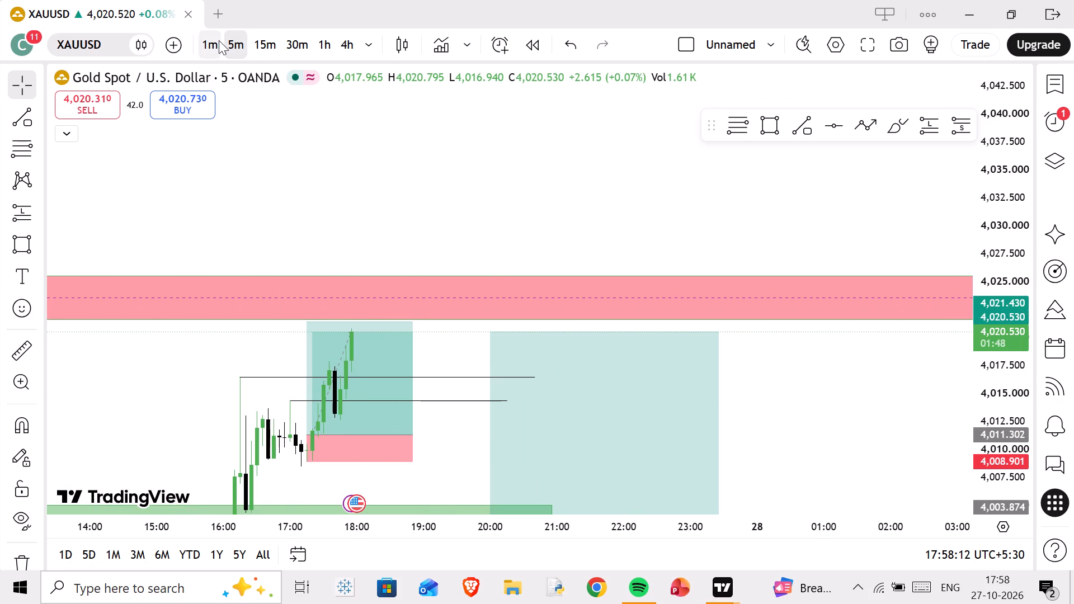
Switch the chart to the 1-minute timeframe and examine price inside the 17:15 long position as it approaches the red zone.
click(219, 40)
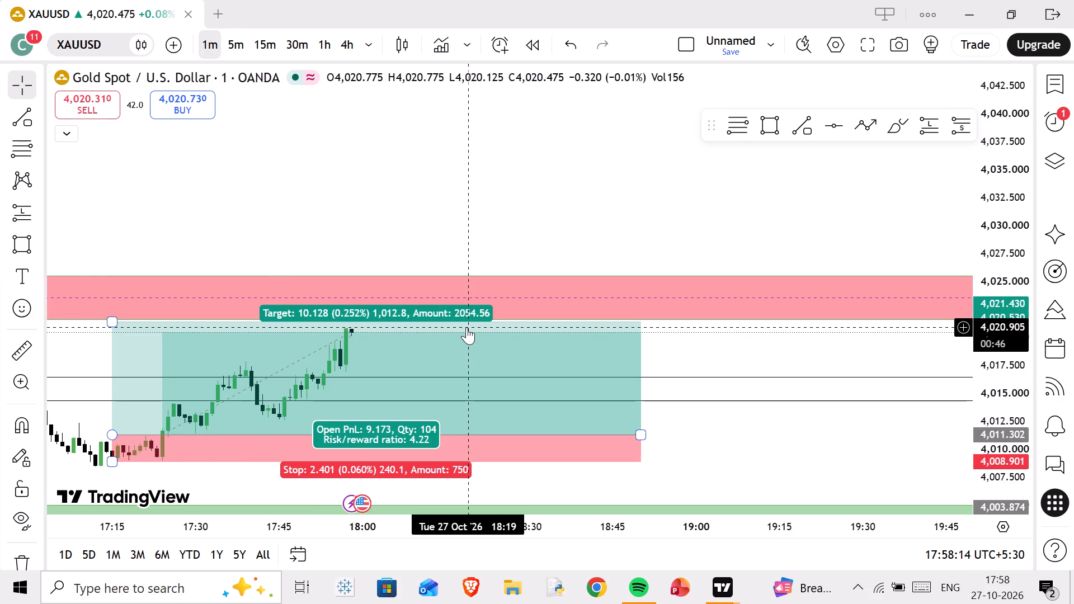
scroll(261, 298, down, 7)
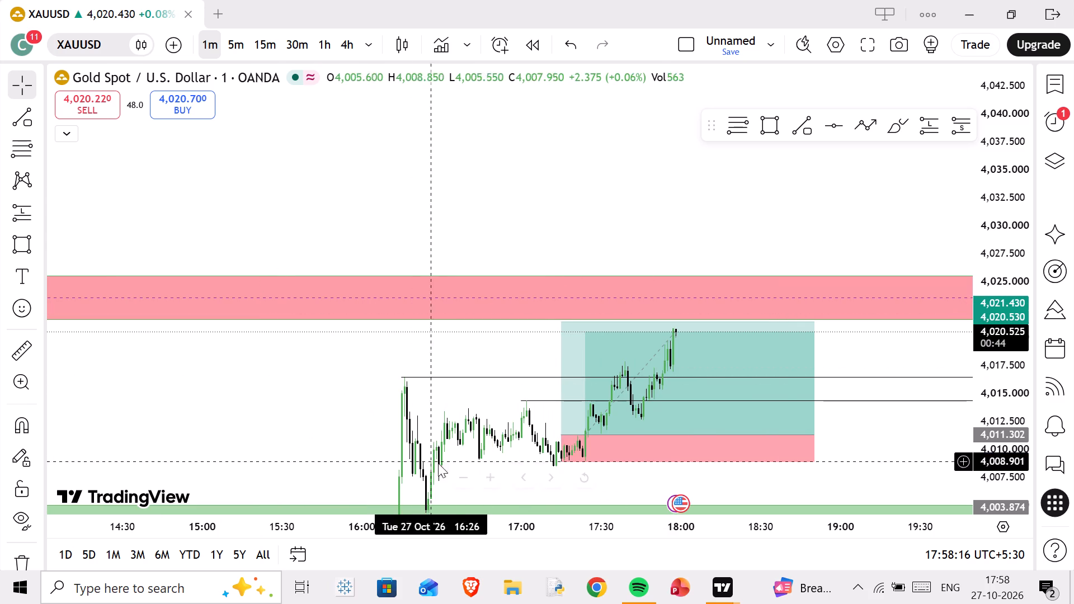
scroll(999, 456, up, 8)
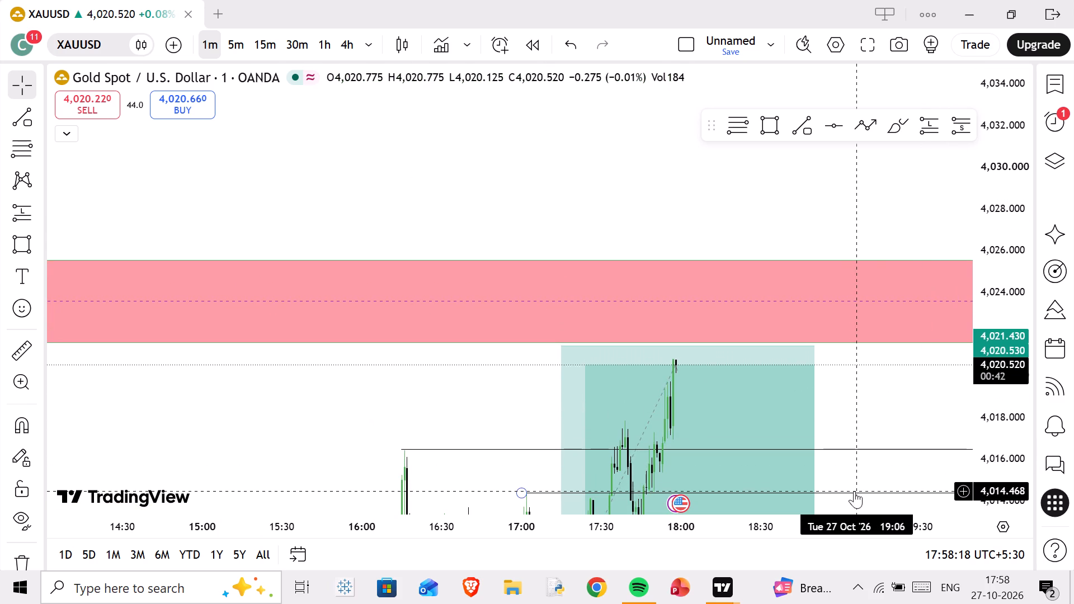
drag(854, 476, 808, 299)
scroll(781, 313, up, 4)
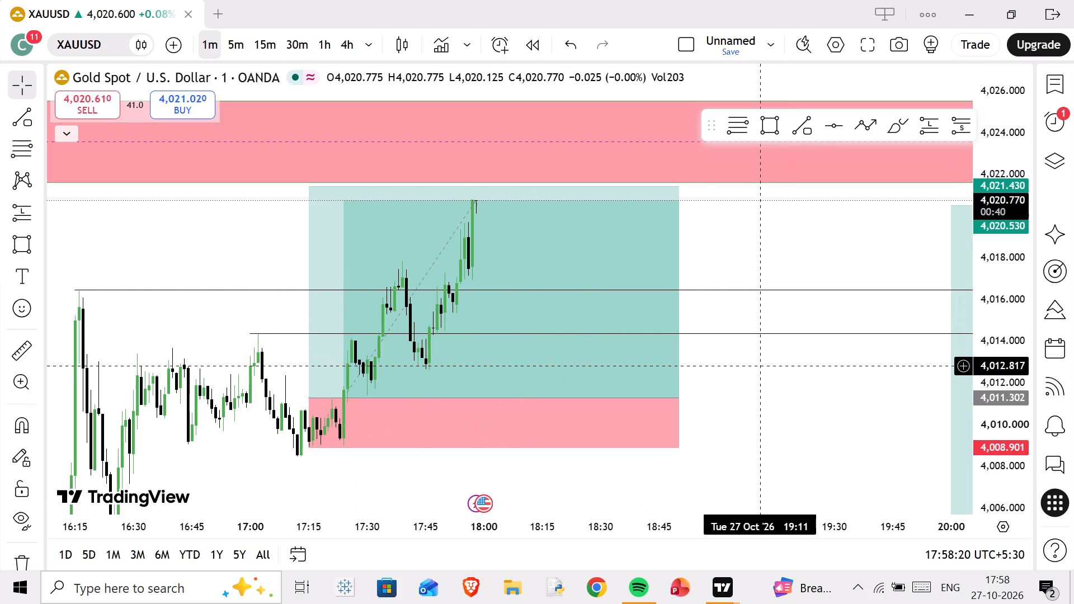
drag(761, 377, 820, 384)
scroll(798, 418, up, 2)
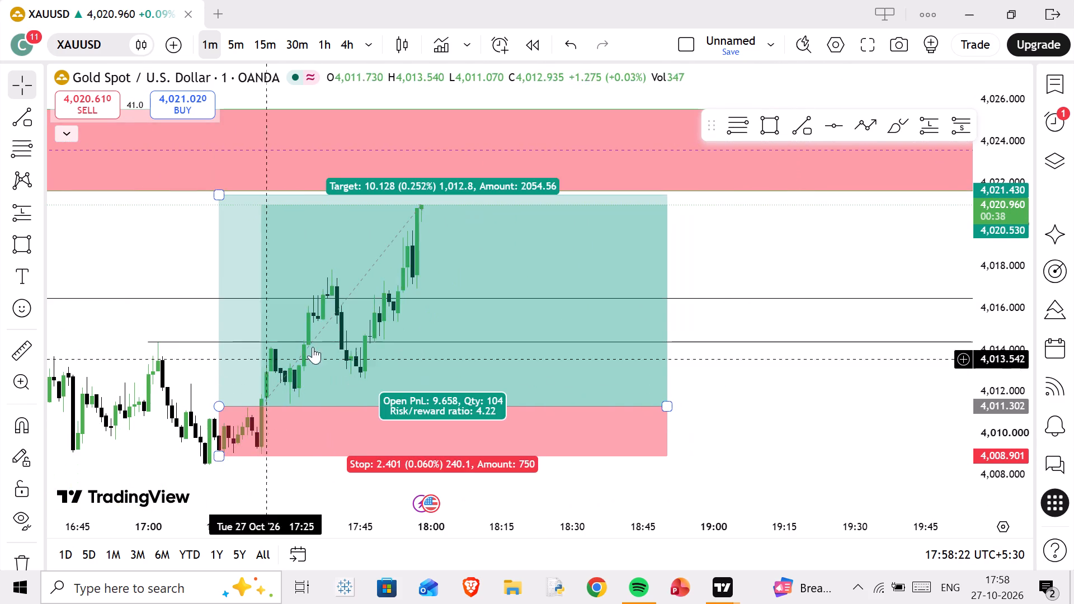
scroll(338, 330, down, 4)
drag(380, 242, 366, 331)
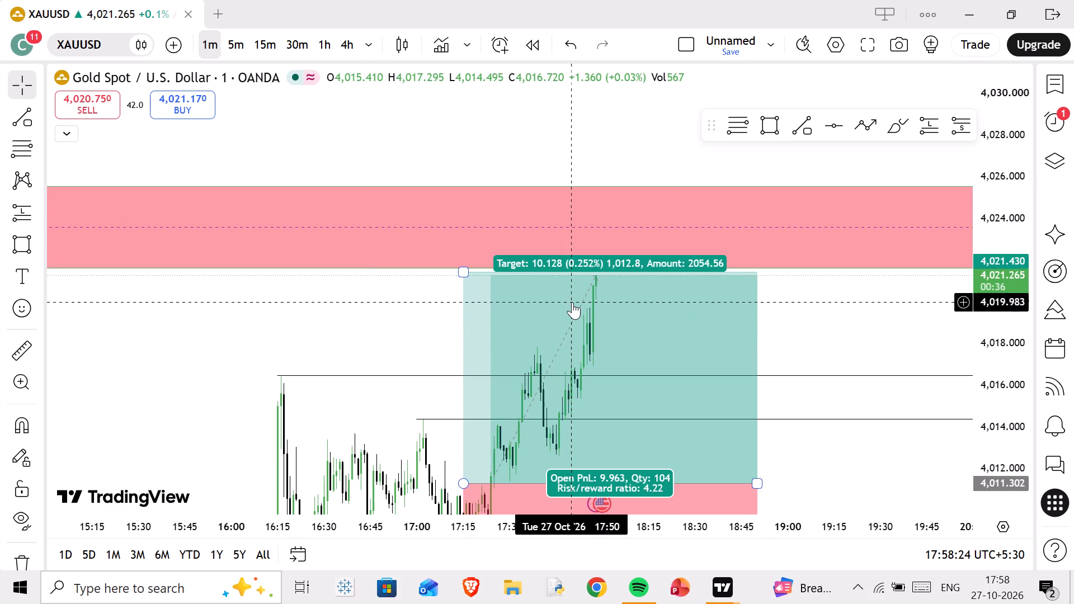
scroll(534, 307, down, 2)
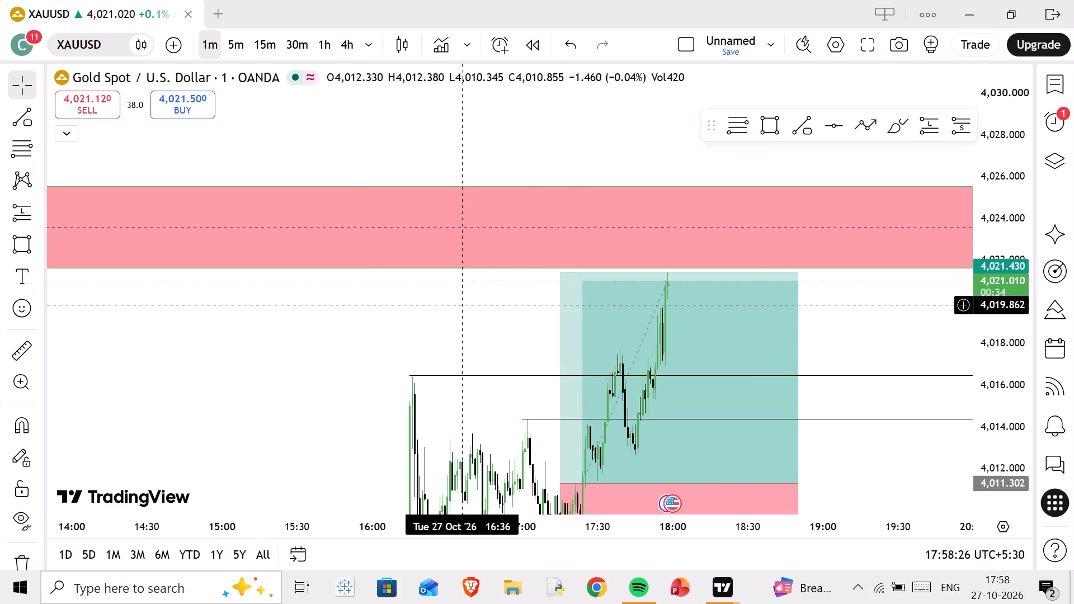
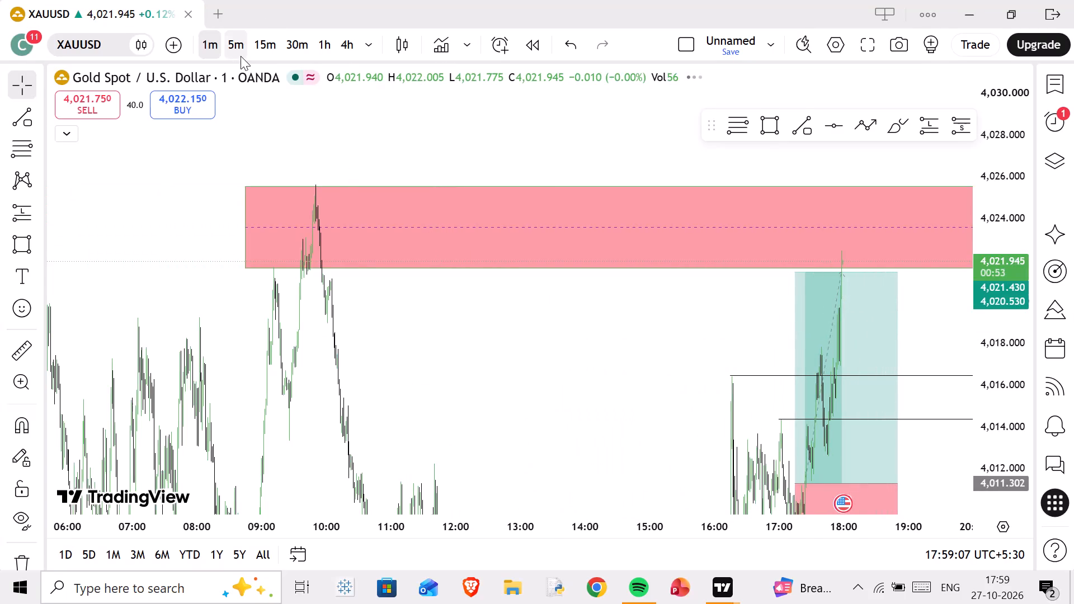
Switch the chart to the 5-minute timeframe and examine price from the previous sessions' highs through to the red zone and long positions.
click(240, 56)
scroll(543, 214, up, 11)
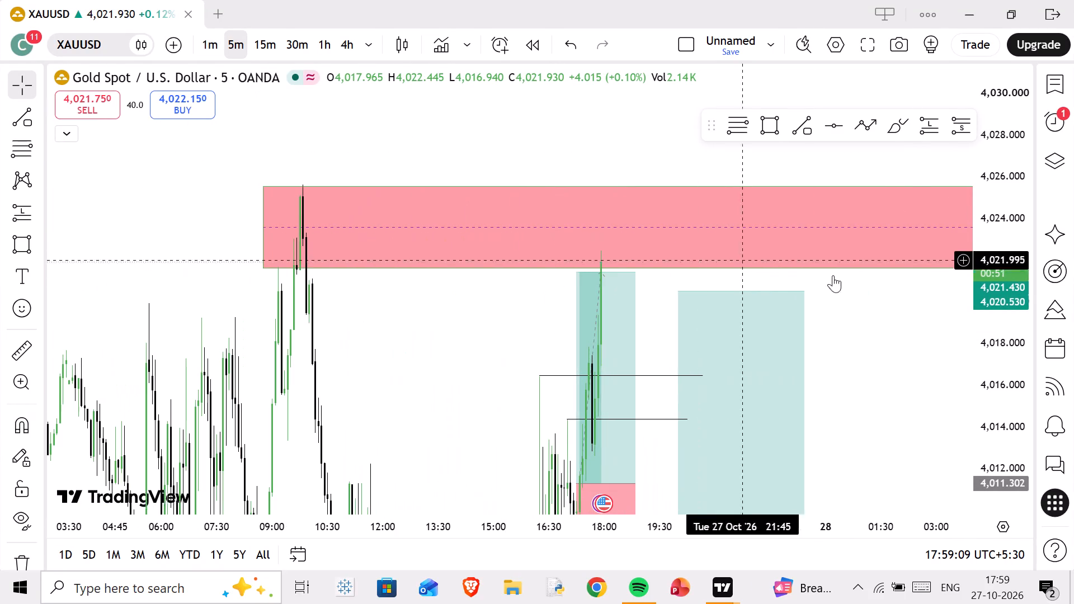
scroll(1011, 292, down, 20)
scroll(1011, 292, down, 1)
scroll(455, 279, up, 4)
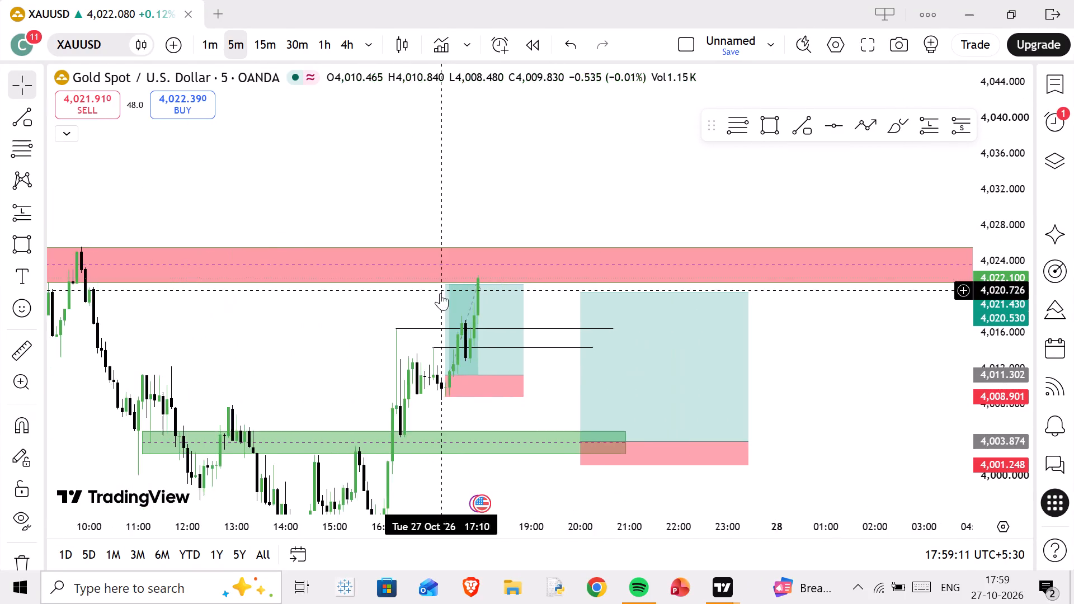
drag(291, 340, 585, 311)
scroll(586, 319, down, 2)
drag(571, 313, 585, 415)
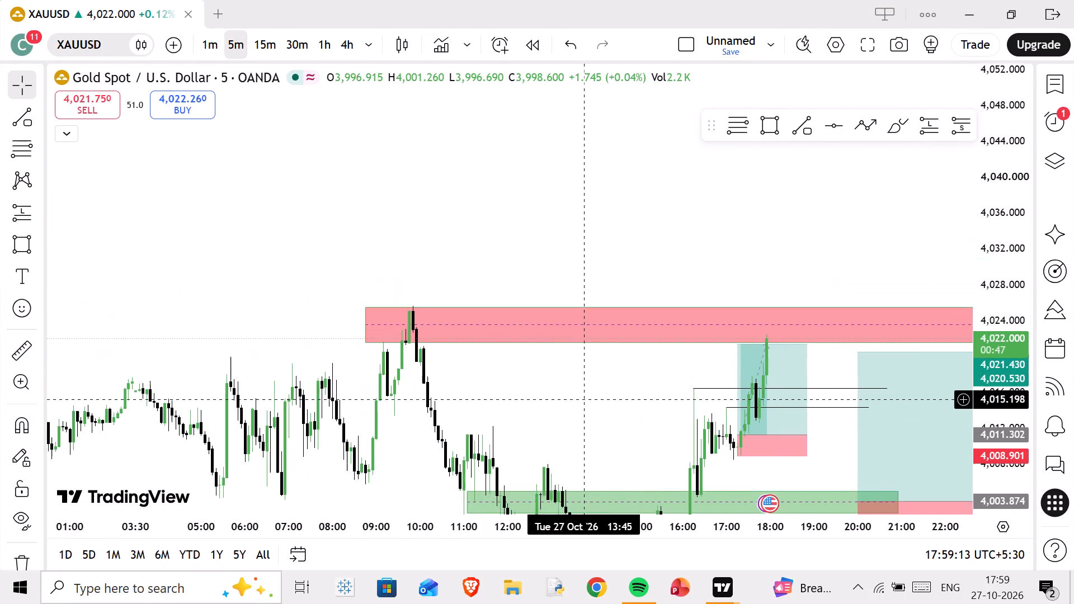
drag(585, 415, 585, 418)
scroll(494, 297, down, 10)
scroll(592, 304, up, 2)
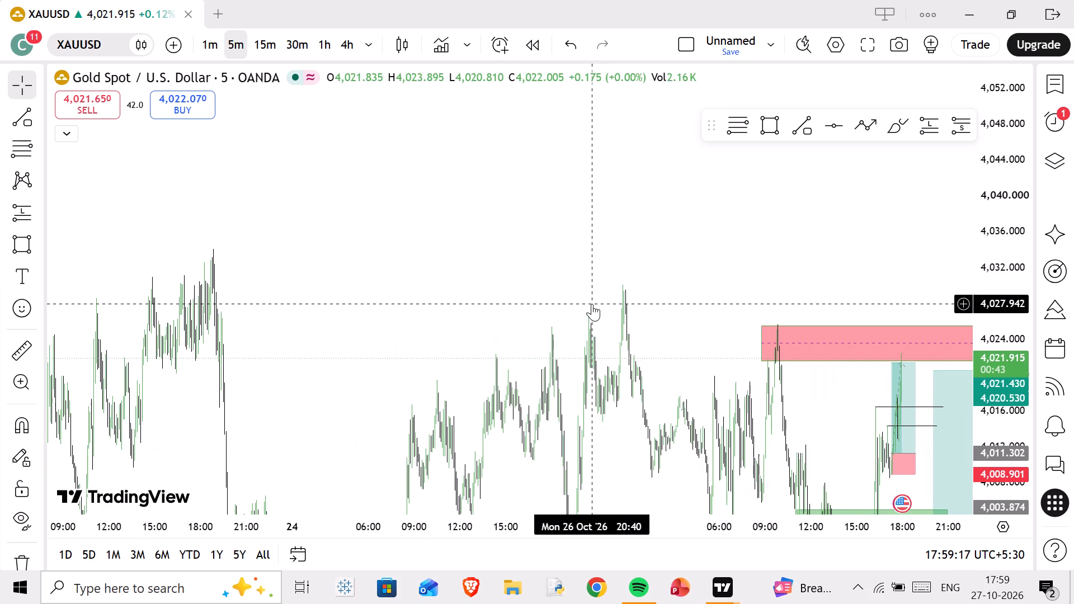
scroll(592, 304, up, 6)
drag(701, 425, 477, 227)
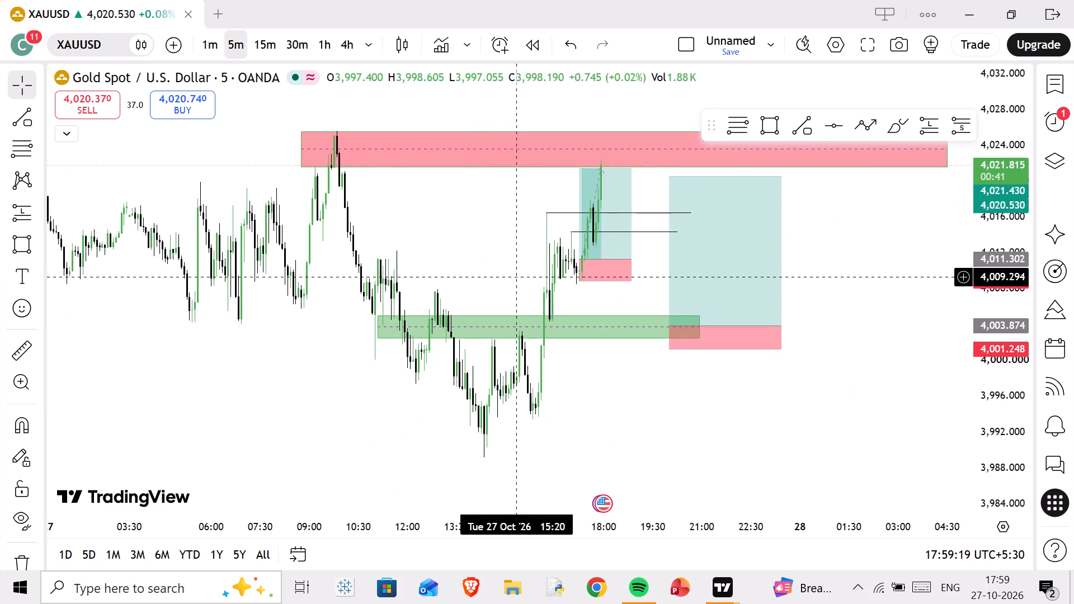
Delete the green demand zone and the long position with its entry at 4,003.874.
scroll(532, 288, up, 2)
click(544, 315)
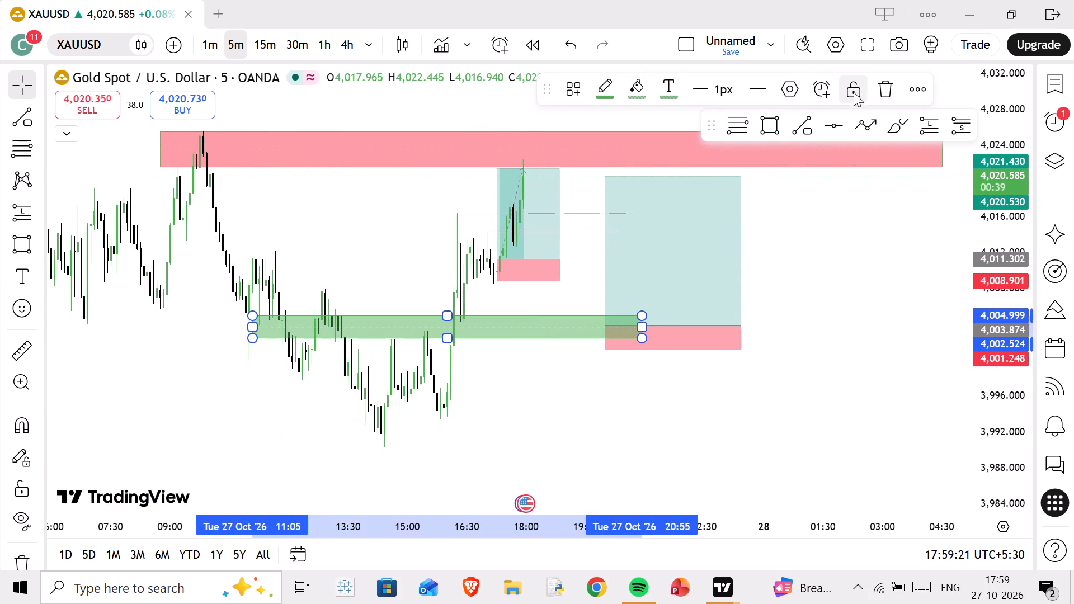
click(870, 88)
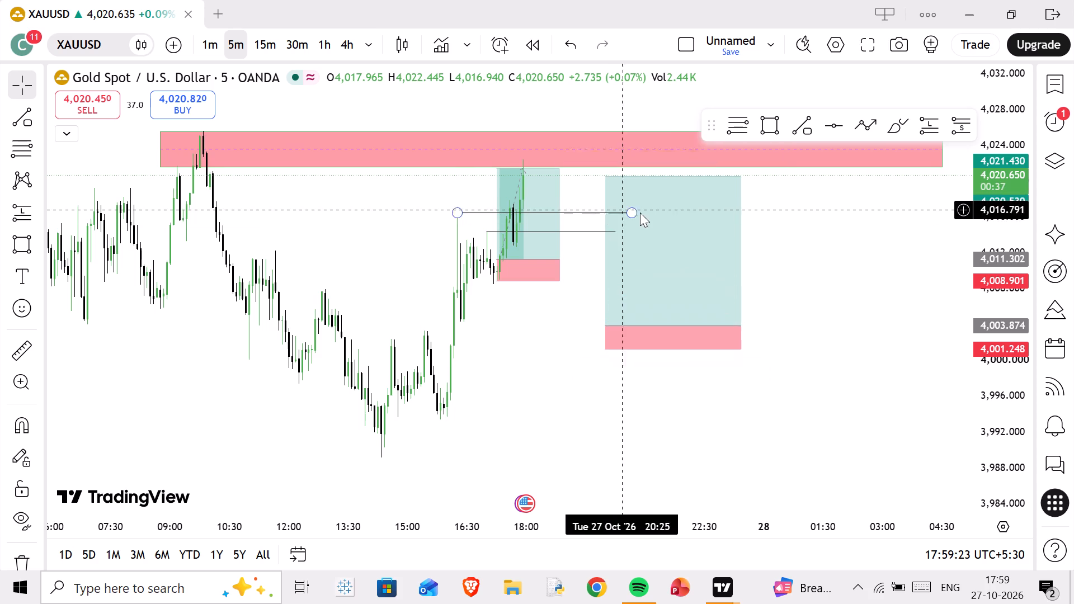
click(641, 213)
click(840, 84)
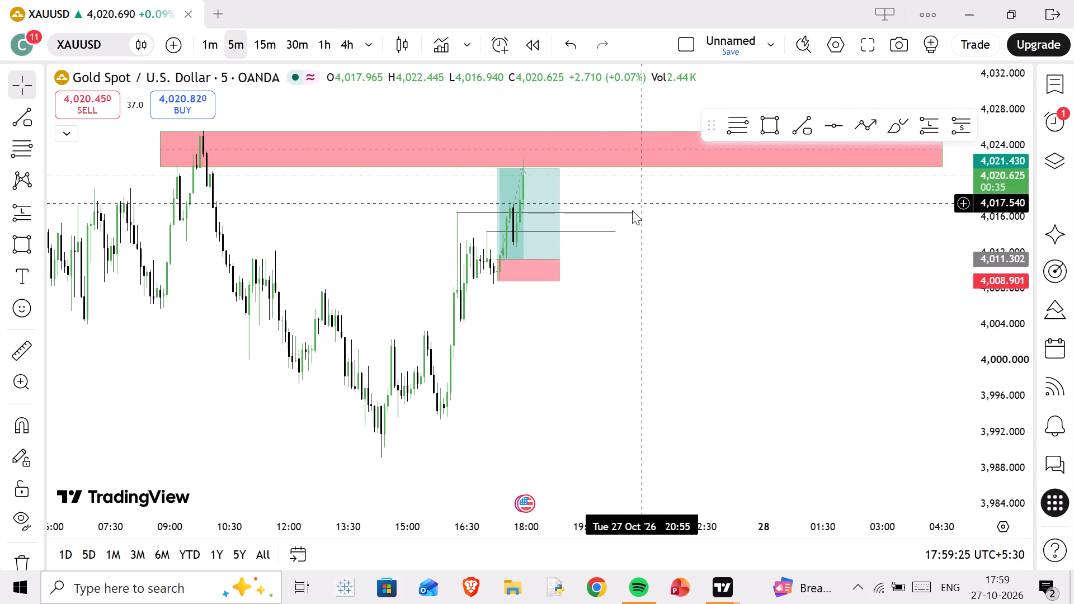
Delete the two horizontal swing-high lines starting at 16:15 and 17:00.
click(626, 210)
click(845, 88)
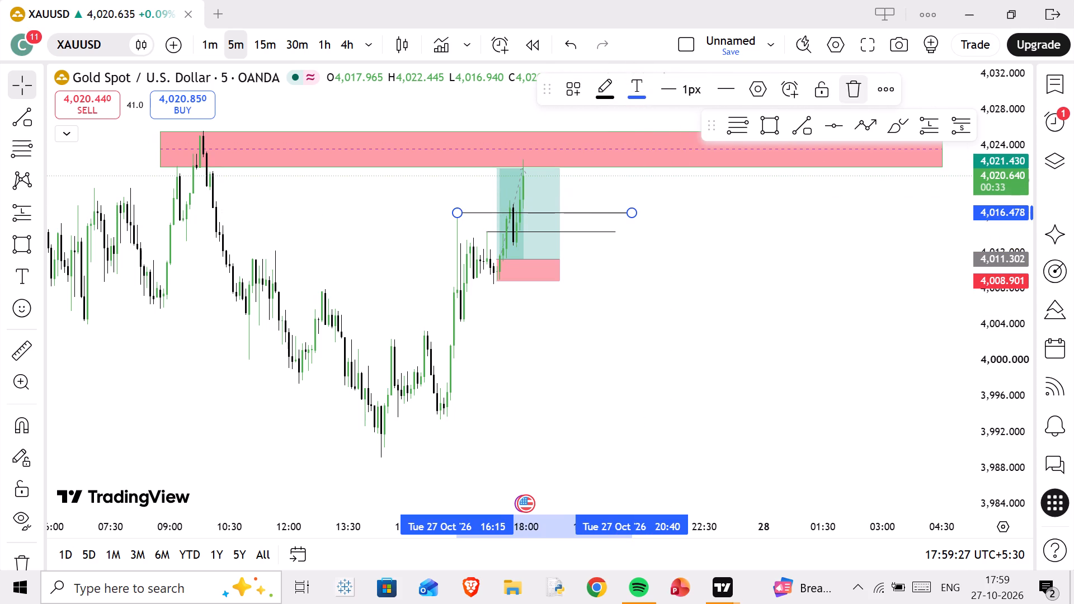
click(615, 231)
click(860, 93)
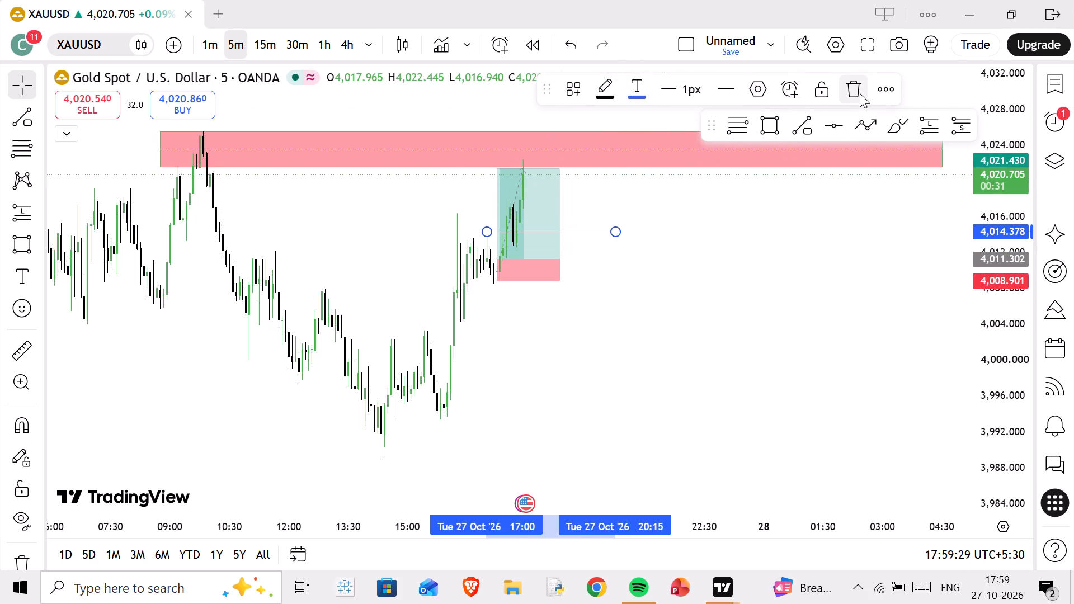
Shorten the remaining 17:15 long position so that it ends at about 18:15.
drag(611, 248, 648, 248)
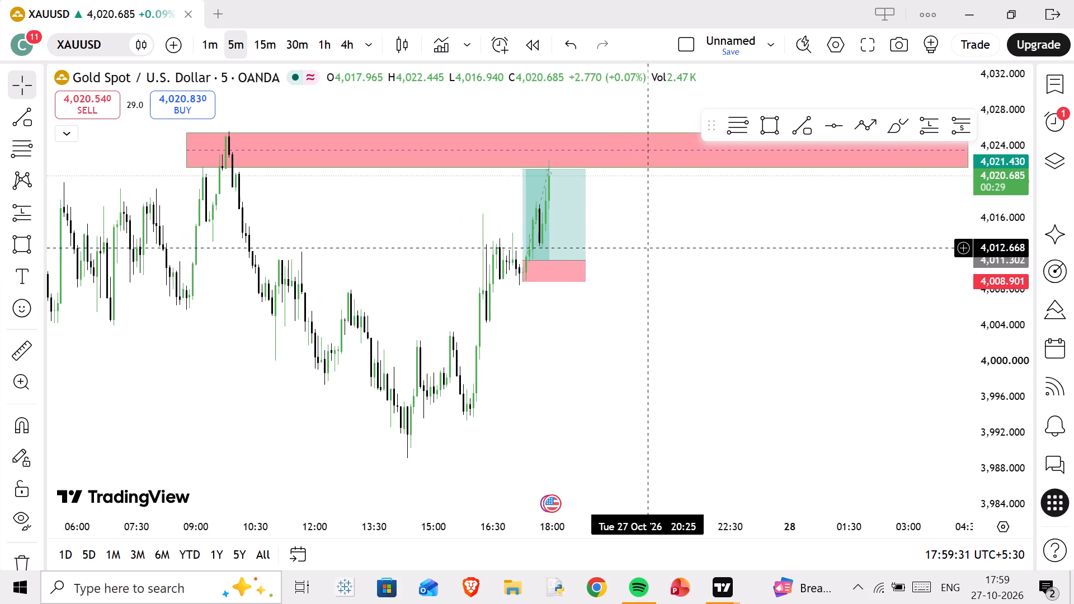
drag(587, 262, 562, 262)
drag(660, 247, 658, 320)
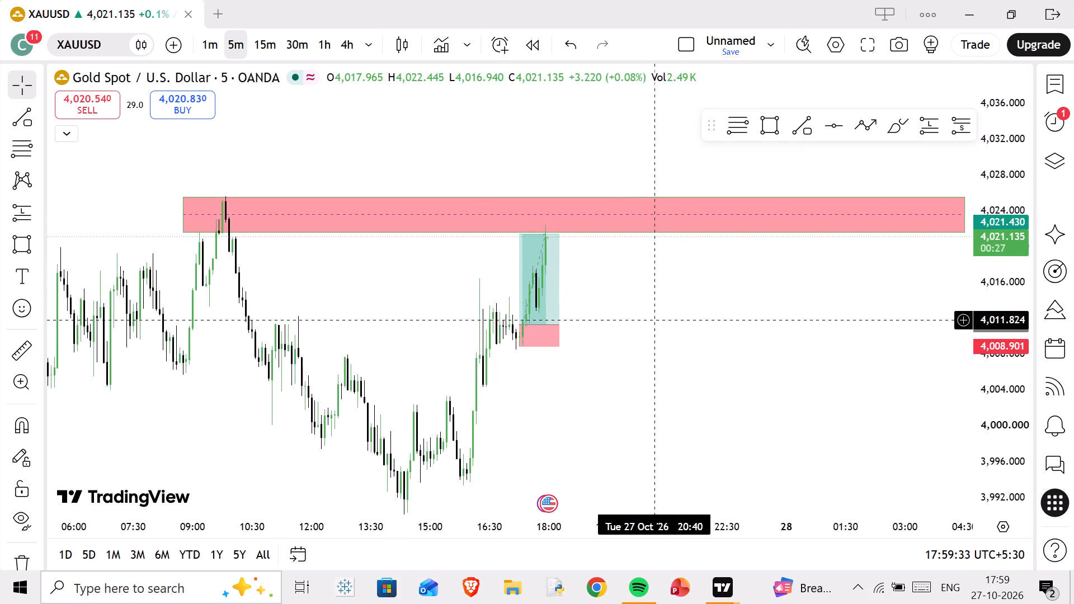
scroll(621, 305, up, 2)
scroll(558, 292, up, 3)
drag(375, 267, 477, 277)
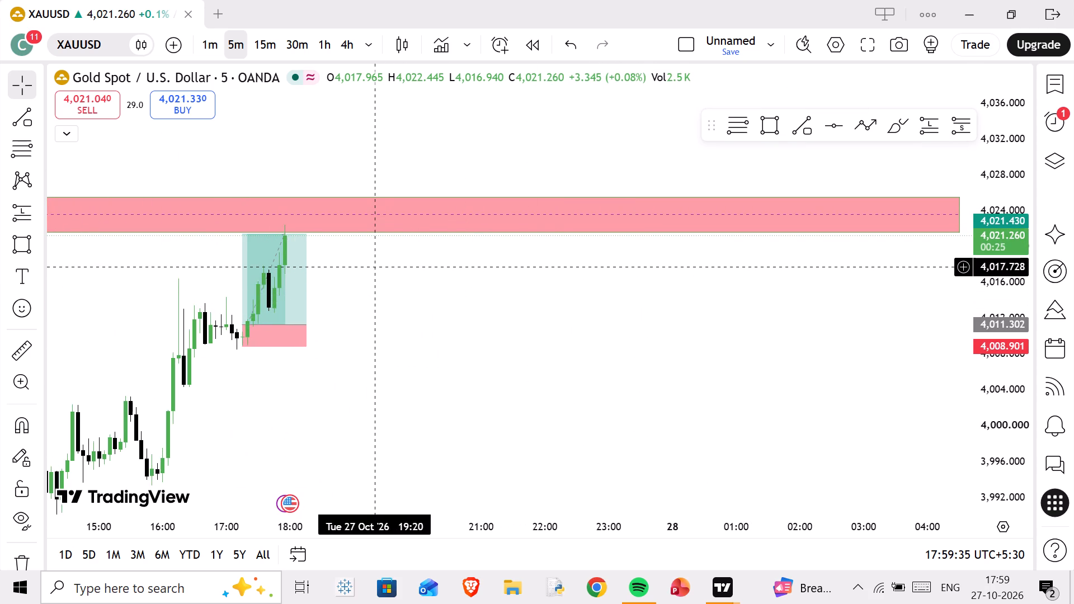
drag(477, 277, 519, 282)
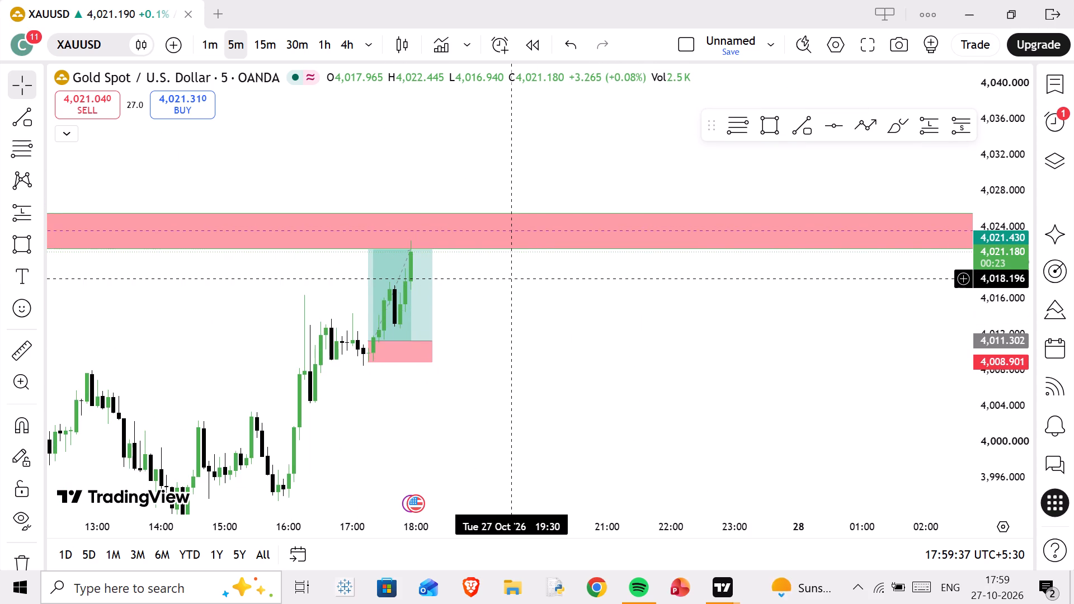
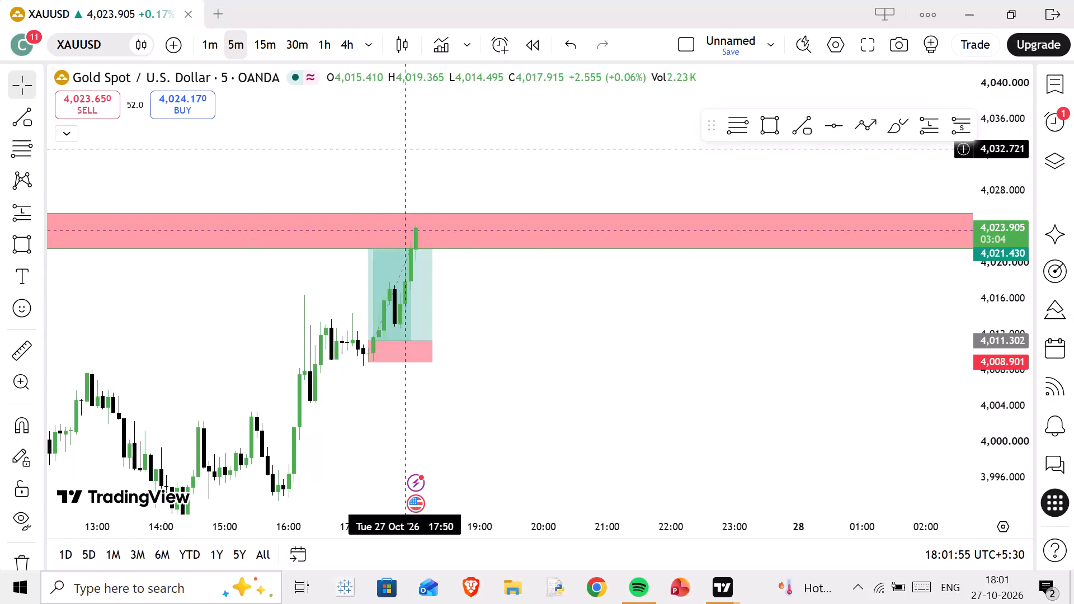
Examine the latest 5-minute candles at the red zone against the earlier high near 10:00 and the 17:15 long position.
scroll(668, 276, up, 2)
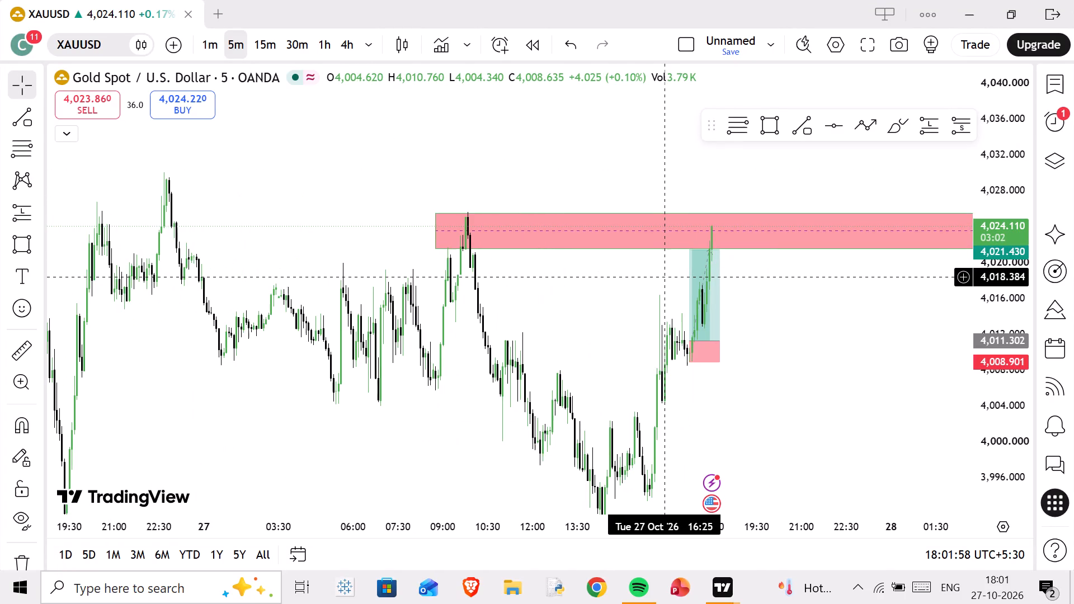
scroll(742, 313, up, 4)
drag(663, 286, 680, 337)
scroll(679, 337, up, 2)
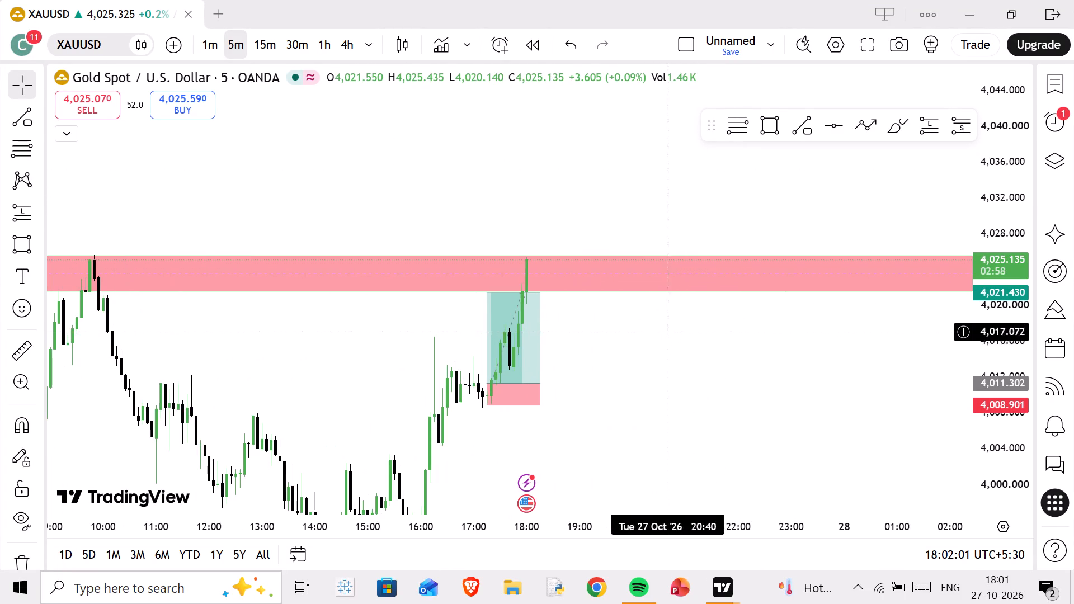
scroll(509, 284, down, 2)
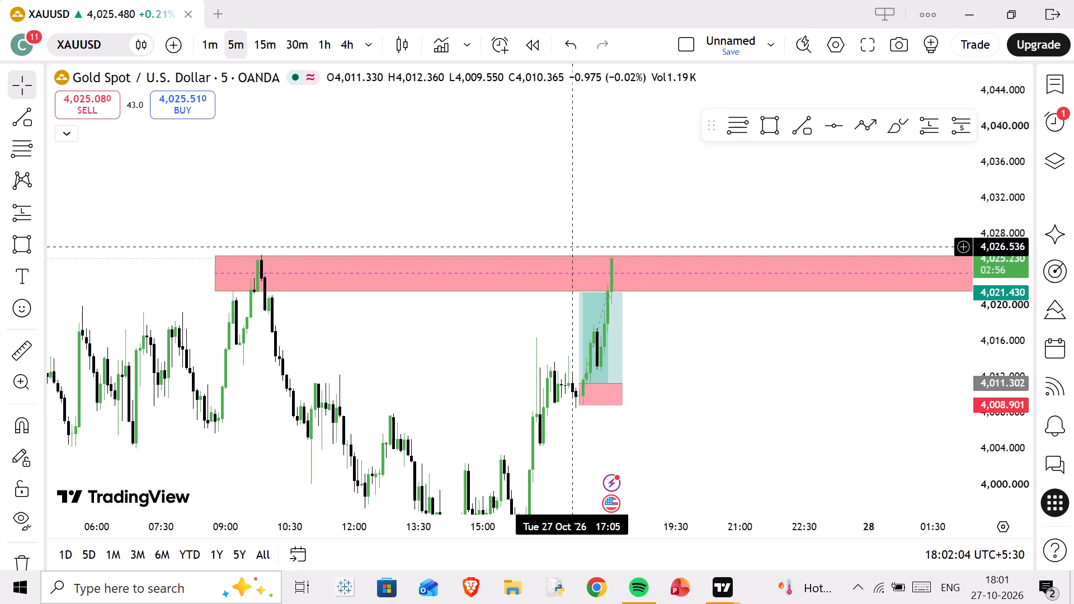
scroll(572, 247, up, 1)
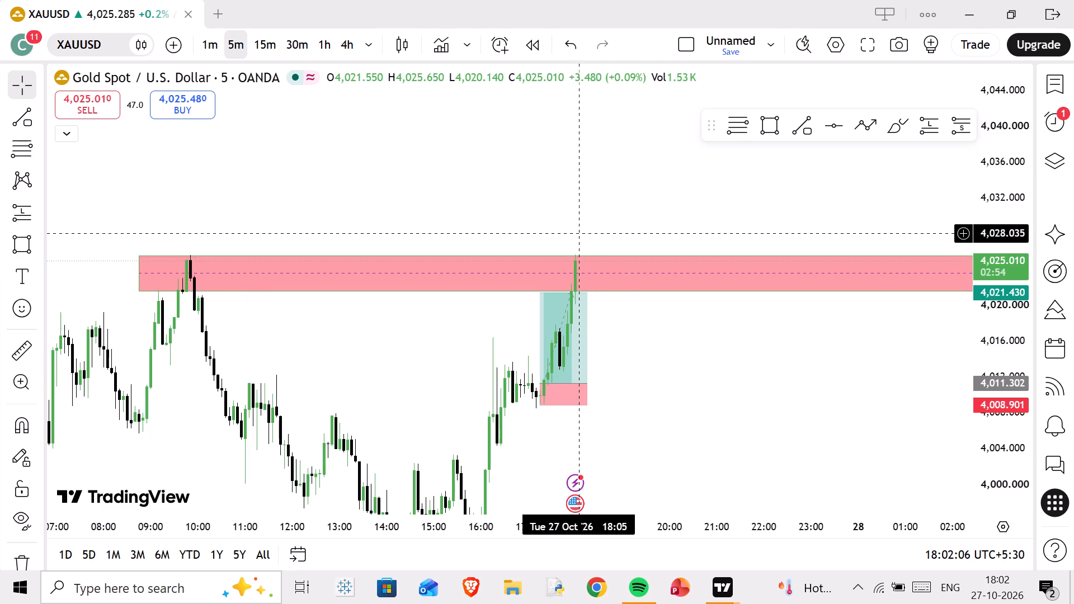
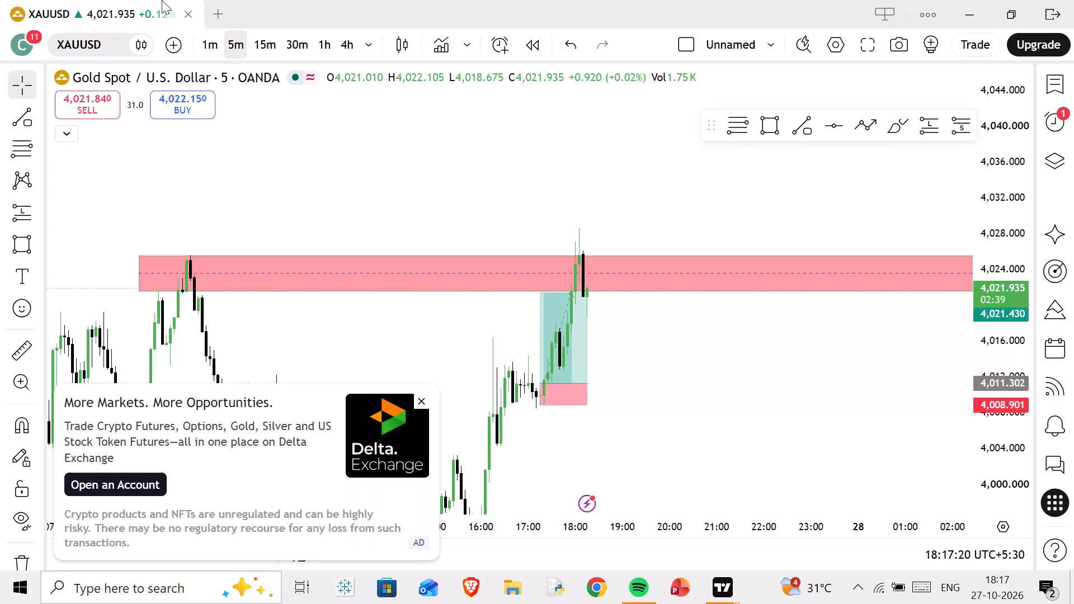
Switch the XAUUSD chart to the 1-minute timeframe and dismiss the advertisement covering it.
click(210, 40)
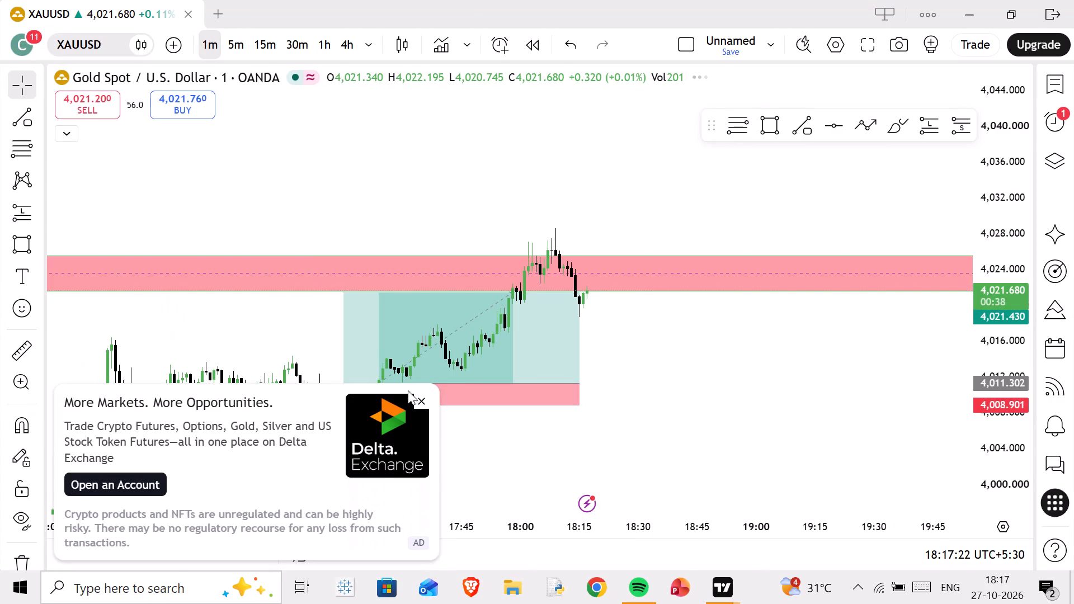
click(420, 395)
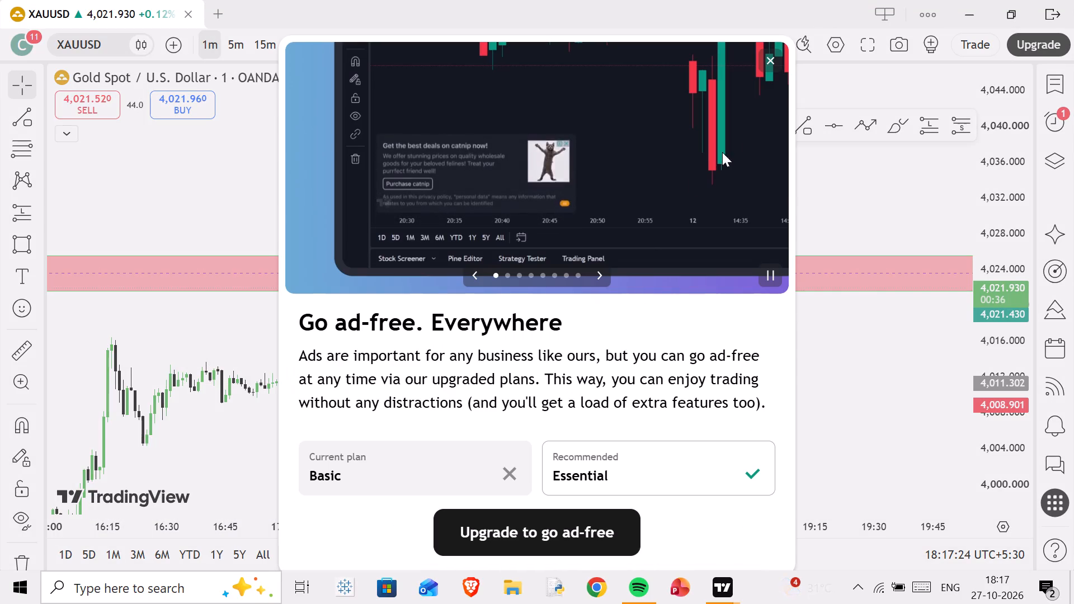
click(773, 66)
Delete the long position that starts at 17:15.
click(577, 379)
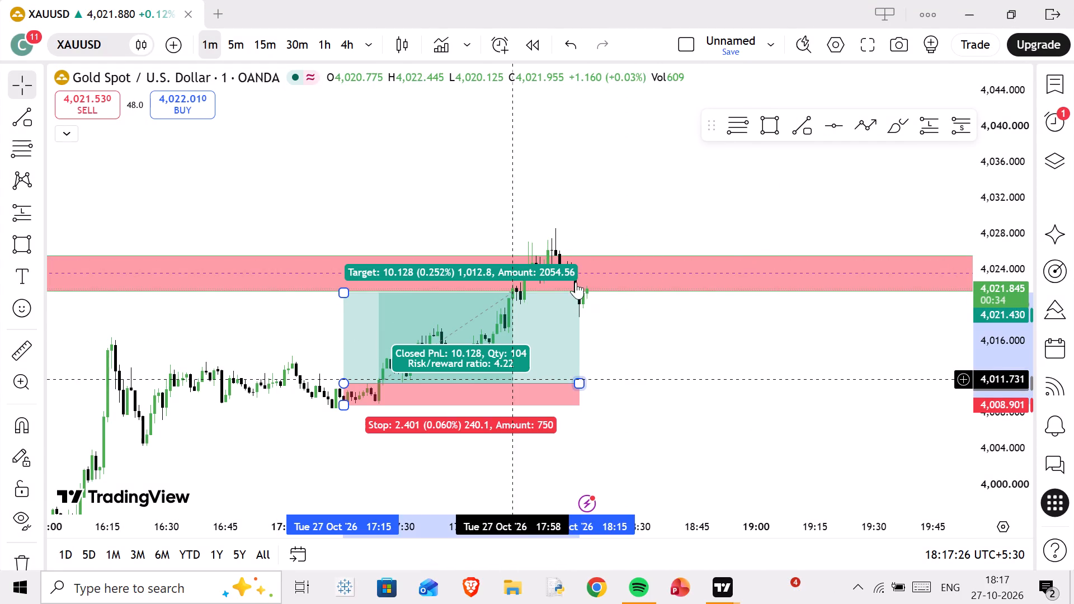
click(814, 82)
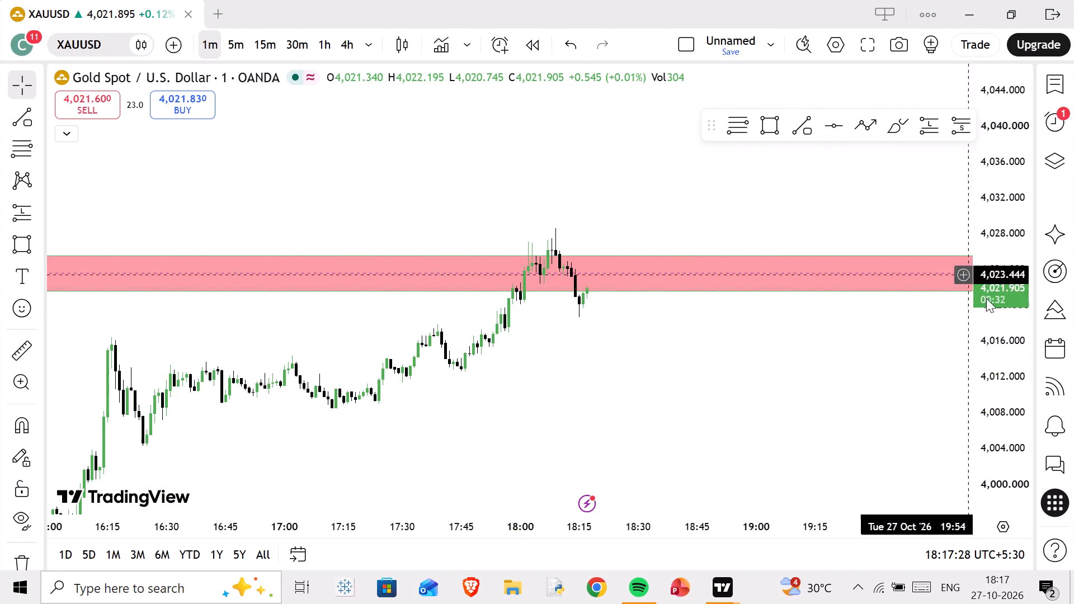
Draw a Fibonacci retracement from the swing high at about 4,028.64 down to the recent low at about 4,018.67, spanning 18:03 to 18:29.
scroll(1016, 342, up, 20)
scroll(1016, 342, up, 9)
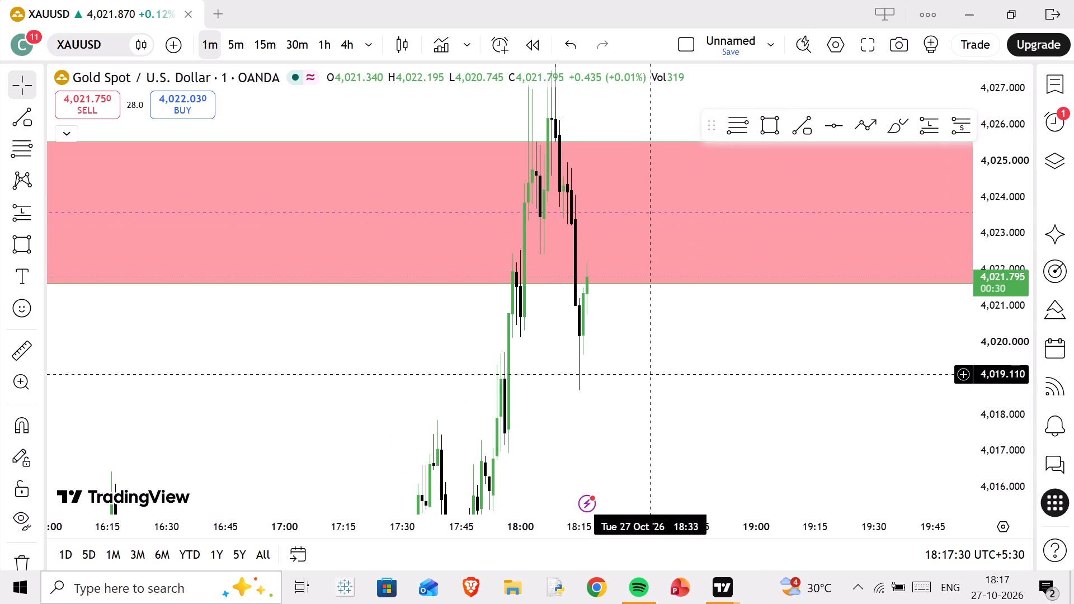
drag(640, 370, 498, 377)
scroll(496, 374, up, 5)
scroll(987, 253, down, 12)
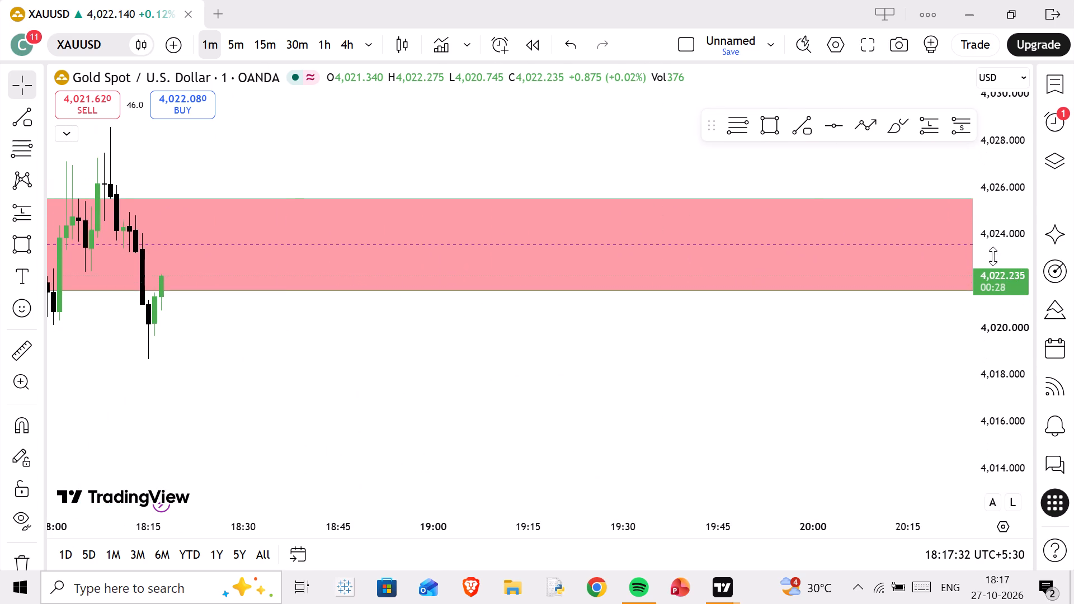
drag(316, 148, 635, 172)
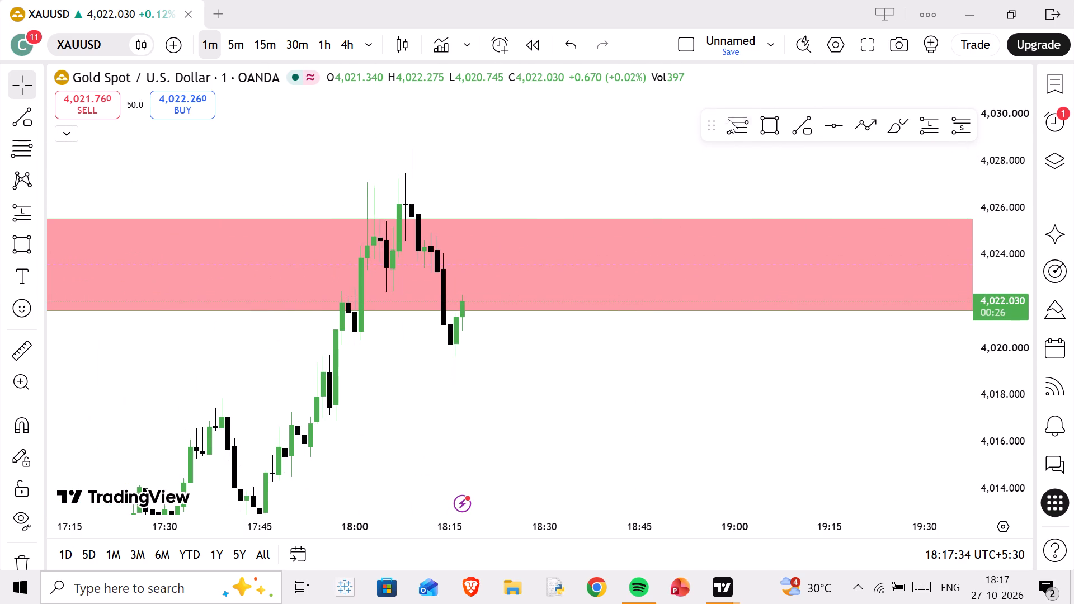
click(733, 119)
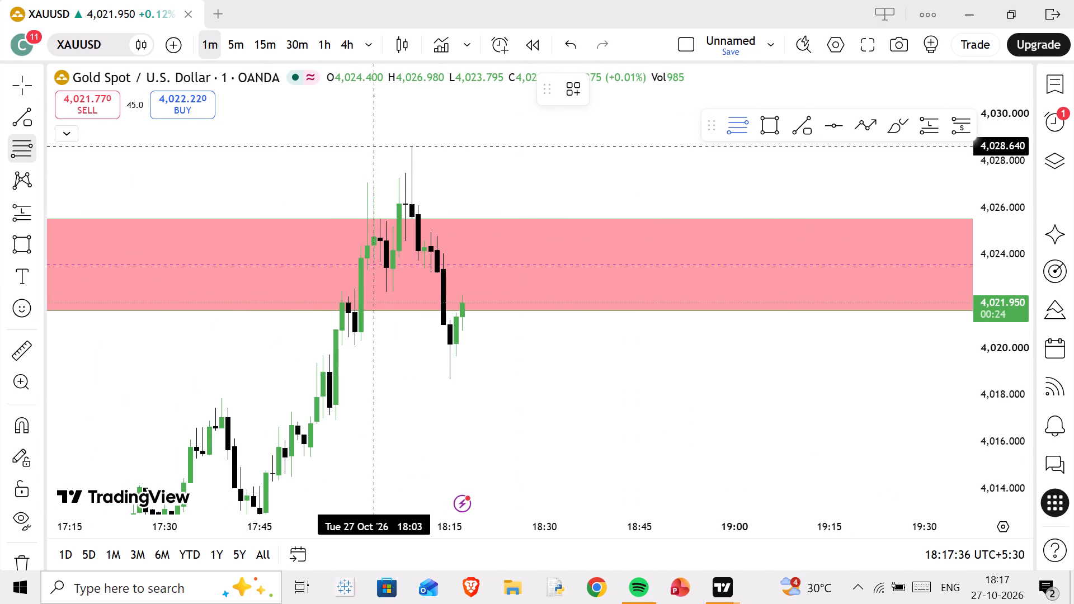
drag(375, 146, 540, 365)
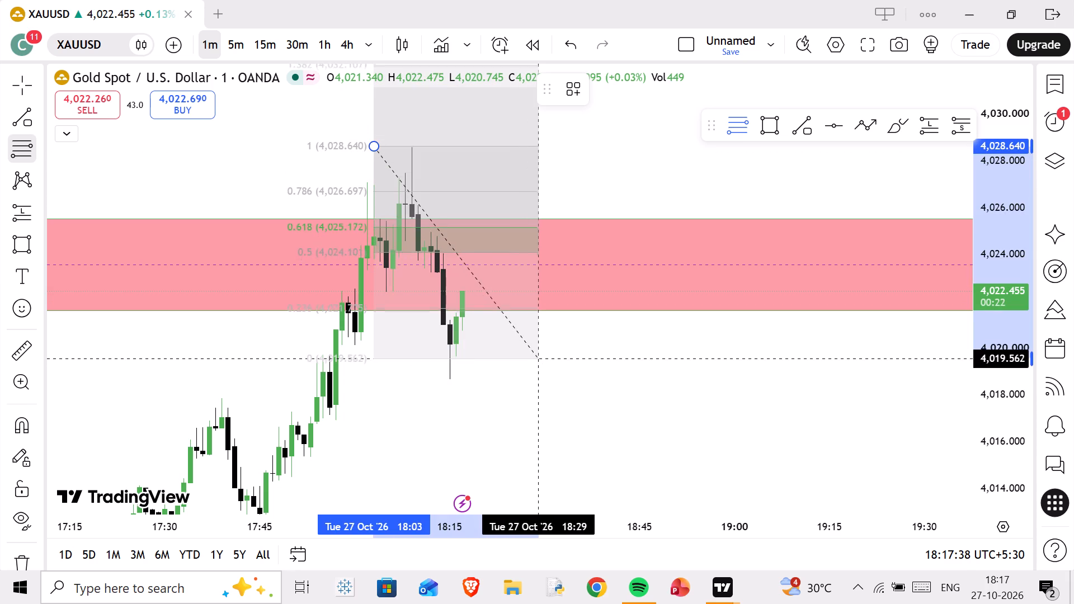
drag(540, 365, 541, 380)
click(541, 380)
Draw a red-filled rectangle between the 0.618 and 0.5 retracement levels, about 4,024.87 to 4,023.69, from 18:11 to 18:46.
click(770, 139)
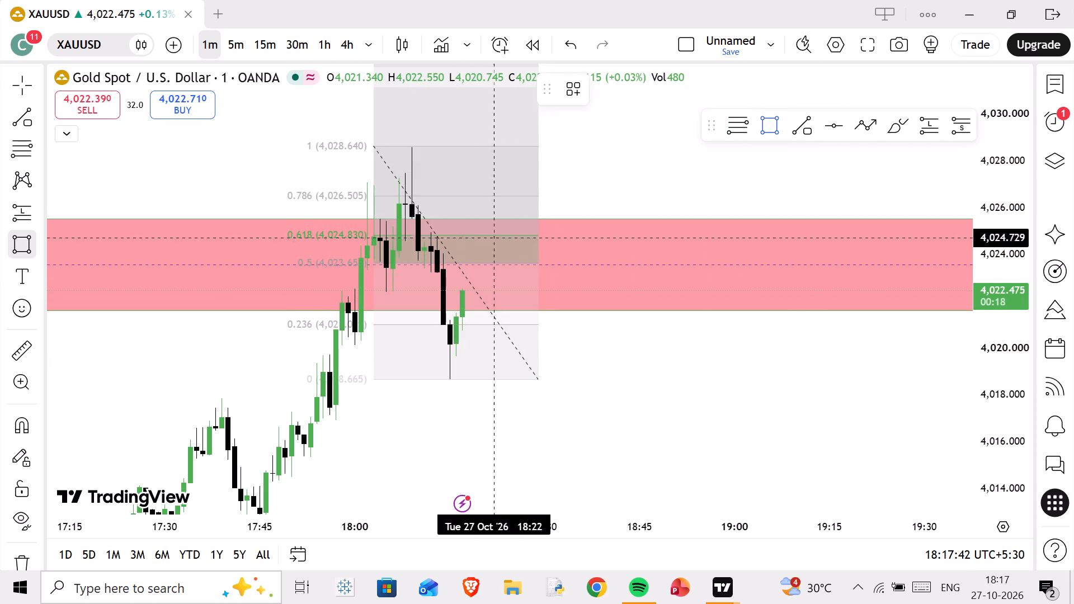
drag(425, 234, 633, 271)
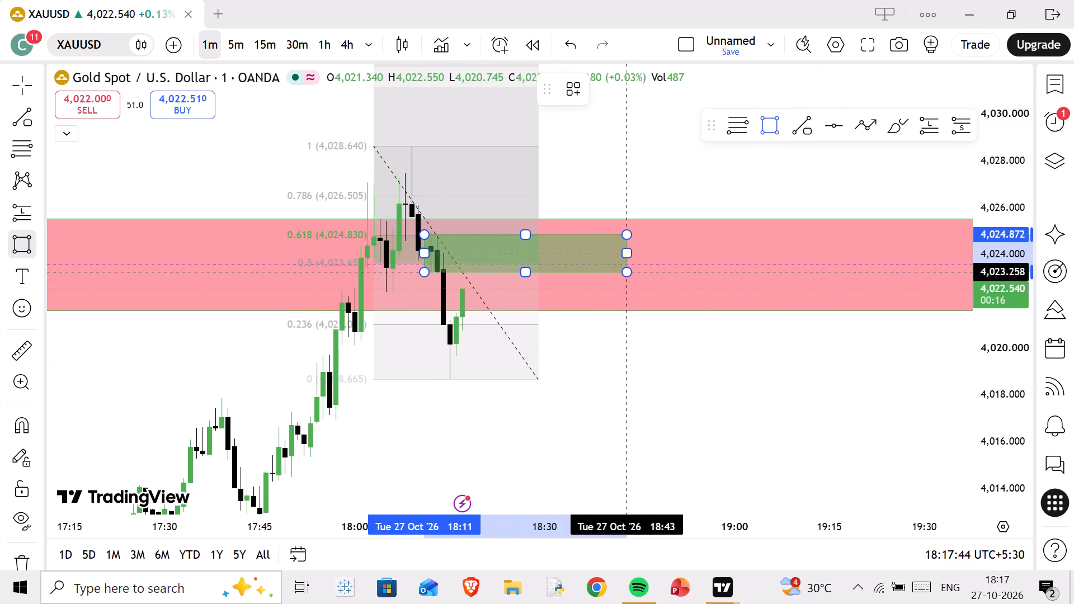
drag(633, 271, 644, 262)
click(644, 262)
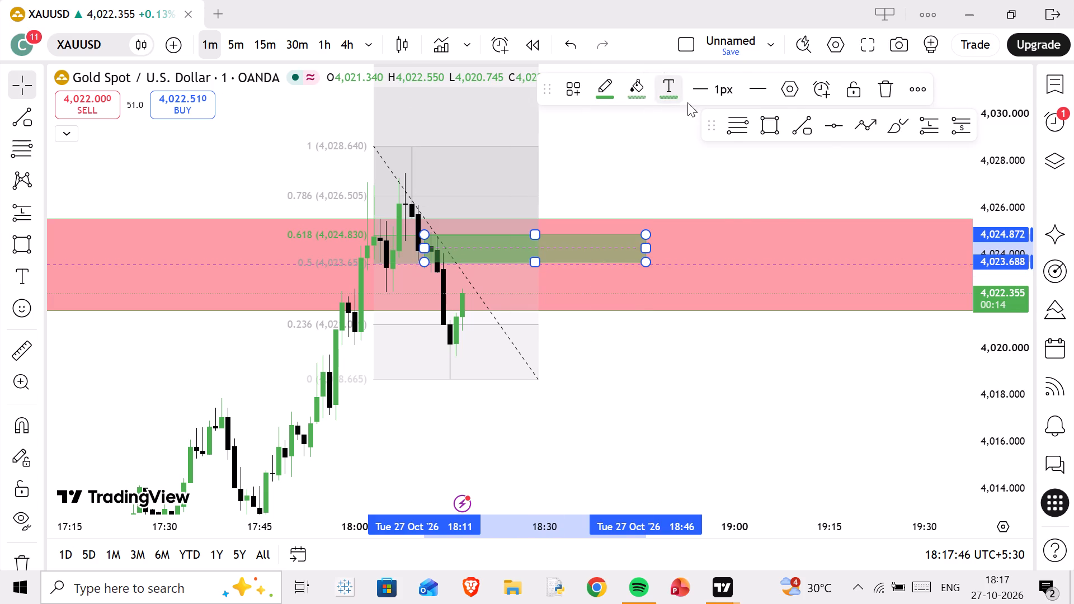
click(635, 103)
click(632, 146)
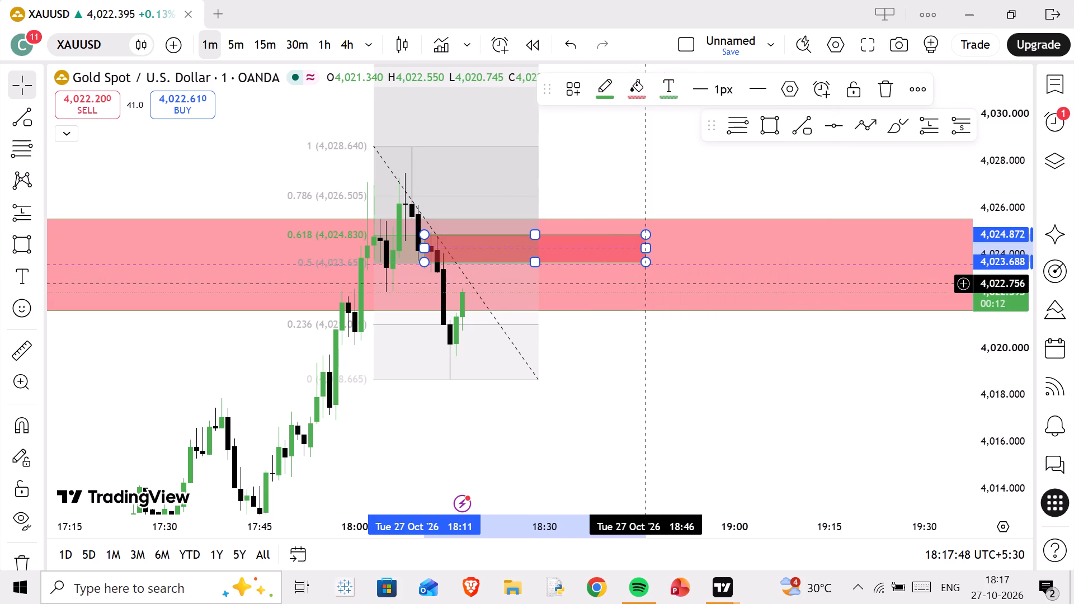
Delete the wide red zone spanning the whole chart behind the new rectangle.
click(649, 312)
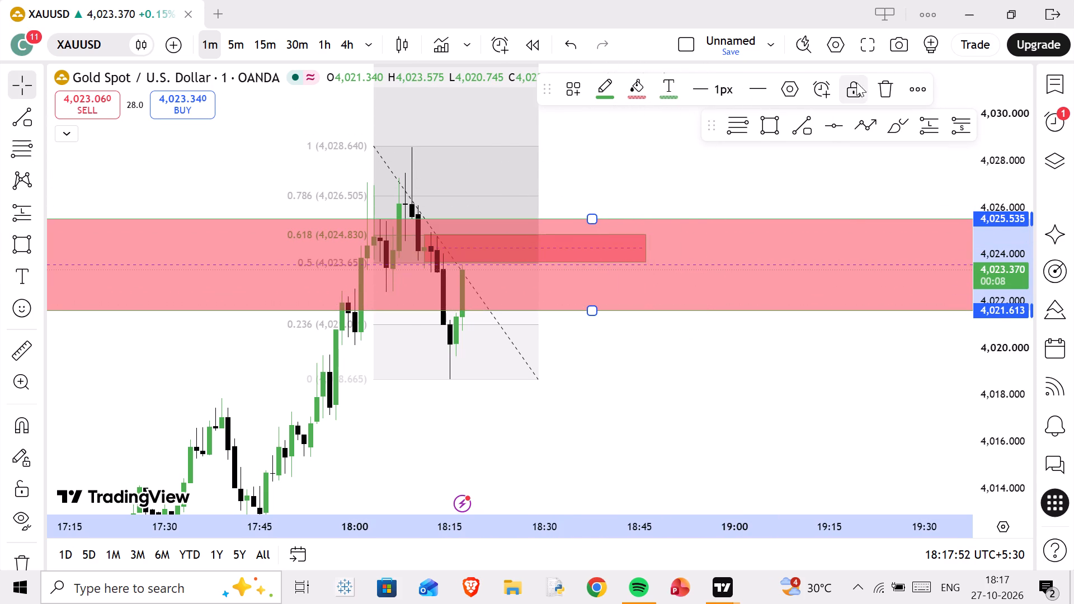
click(879, 82)
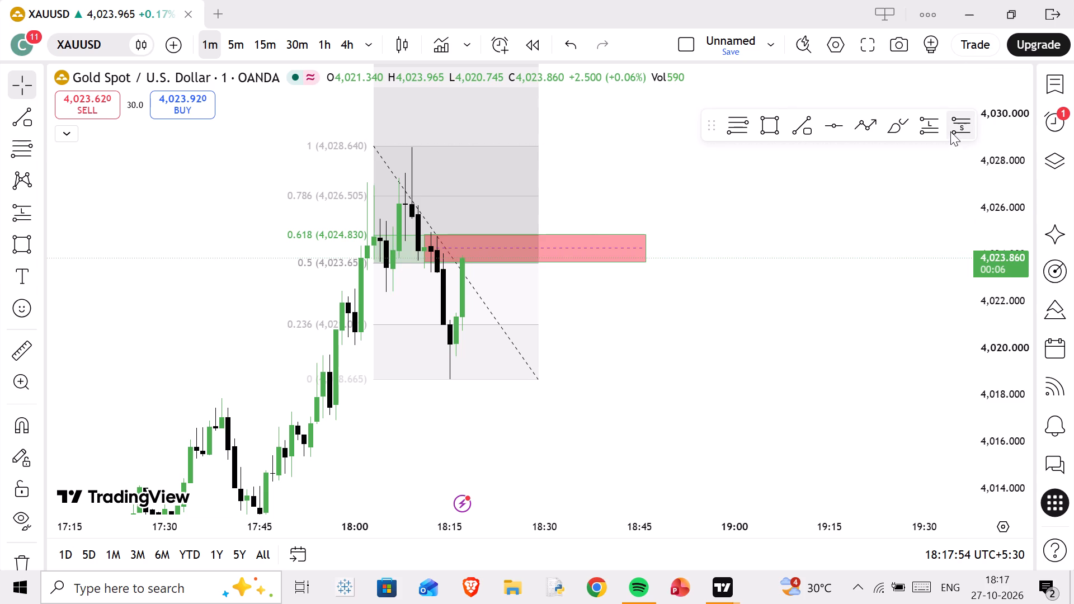
Place a short position at 18:22 with entry about 4,023.69, stop about 4,024.94 and target about 4,018.13.
click(950, 131)
click(494, 262)
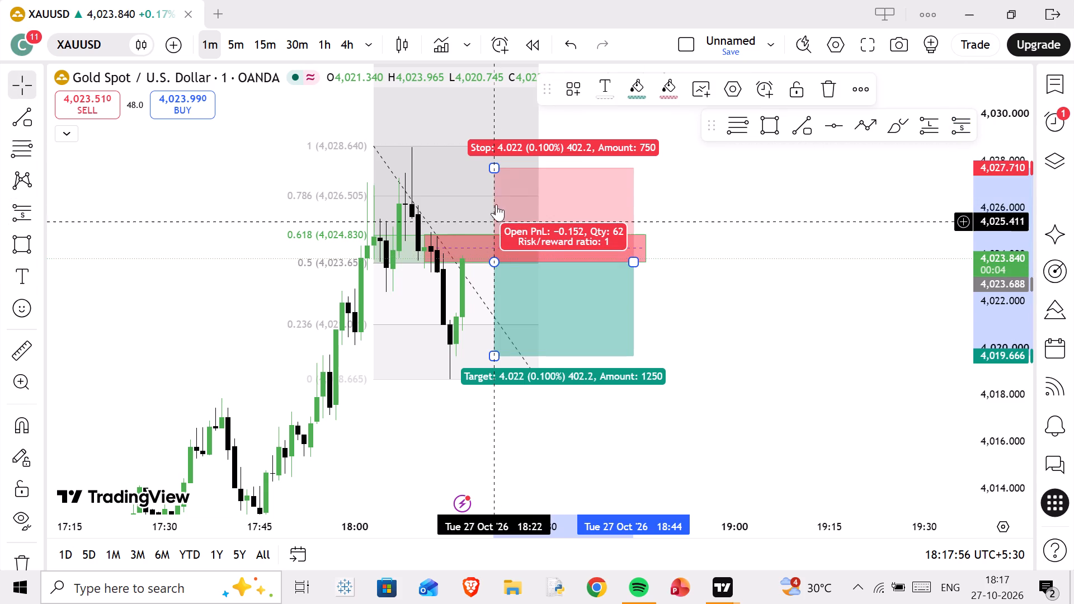
drag(496, 169, 501, 233)
drag(499, 360, 502, 392)
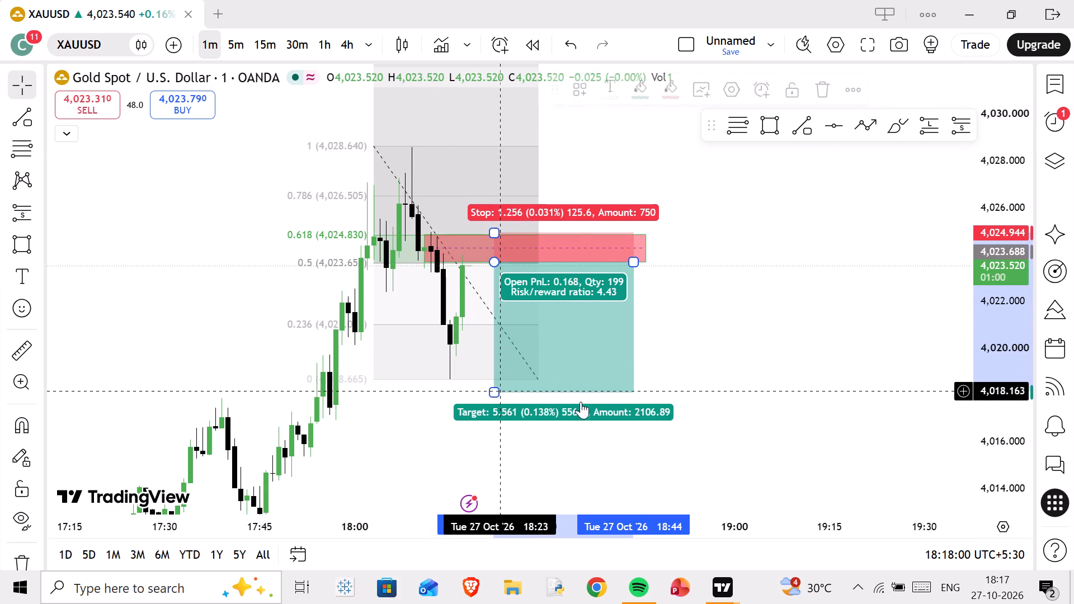
click(820, 384)
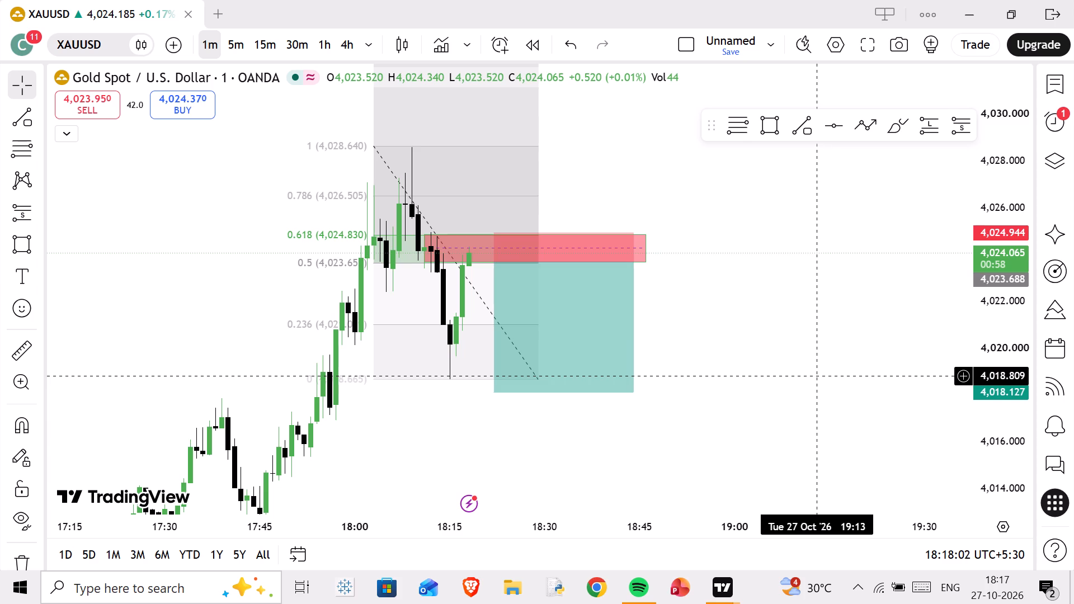
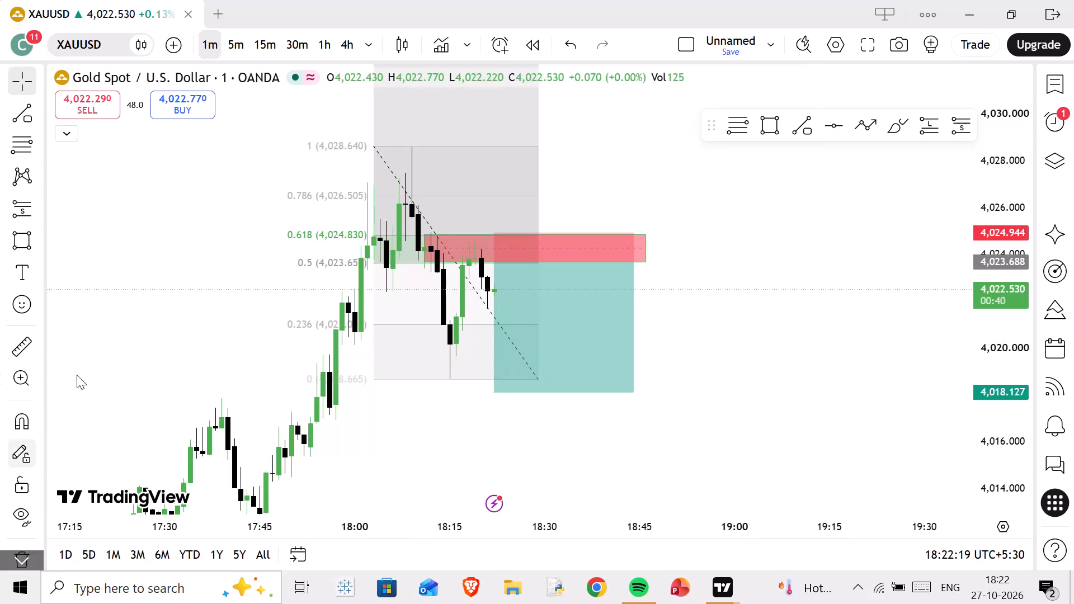
Delete the Fibonacci retracement drawn from the swing high to the recent low.
click(466, 153)
click(465, 148)
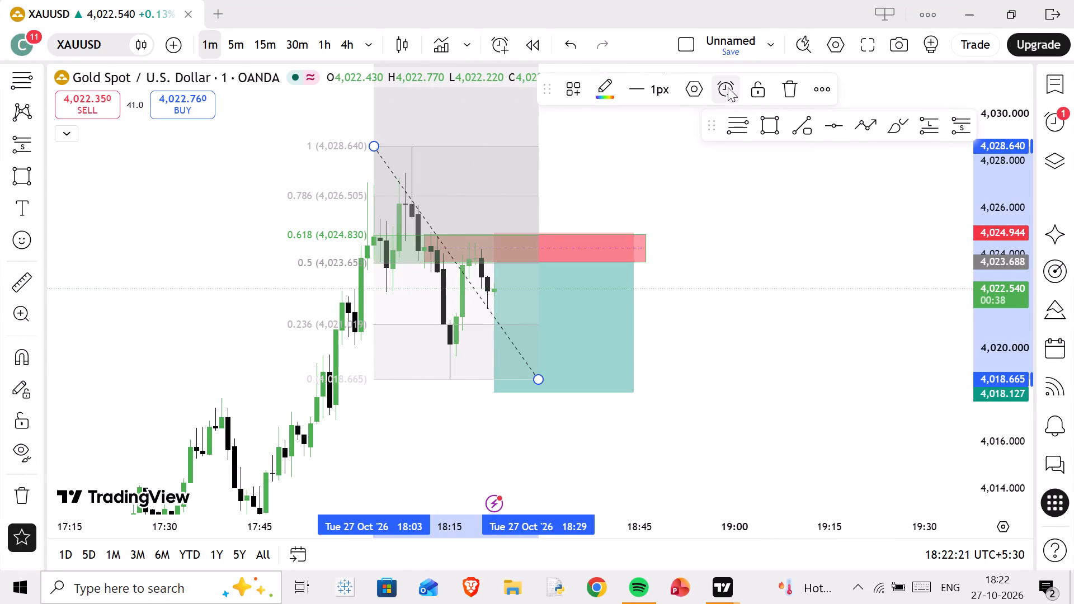
click(781, 88)
Move the short position back to start at about 18:20, with entry 4,023.76, stop 4,025.016 and target 4,018.199, and dismiss the advertisement.
drag(626, 297, 591, 297)
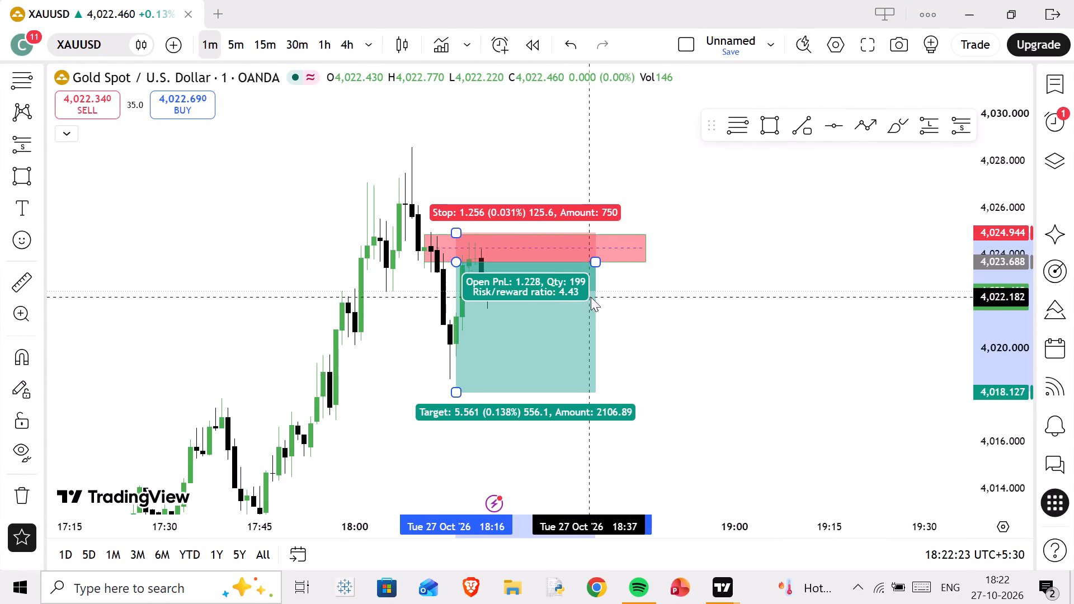
drag(591, 297, 613, 296)
drag(699, 314, 684, 315)
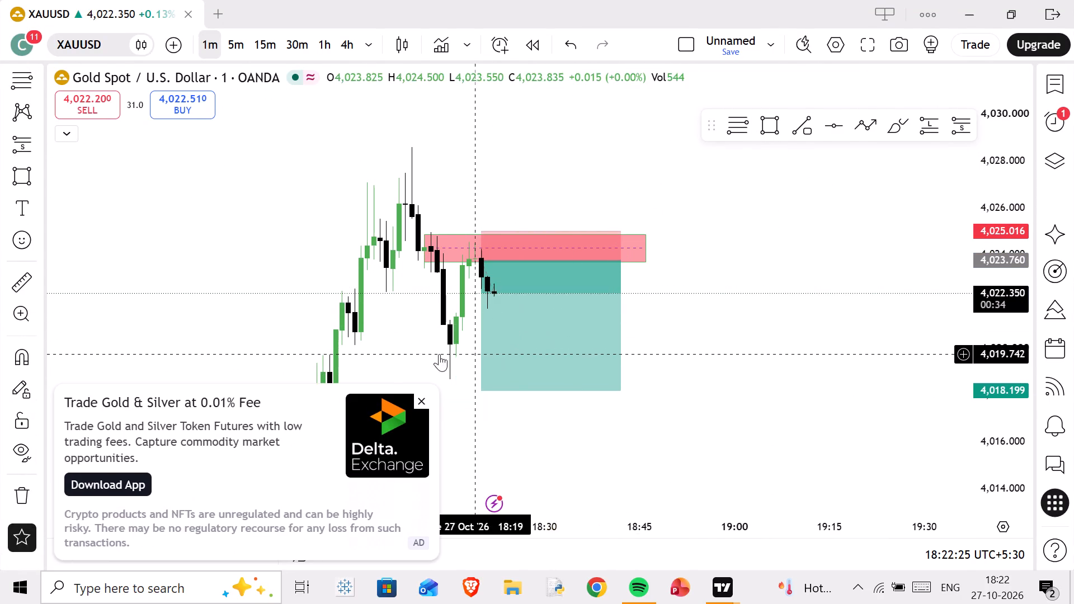
click(416, 397)
click(688, 329)
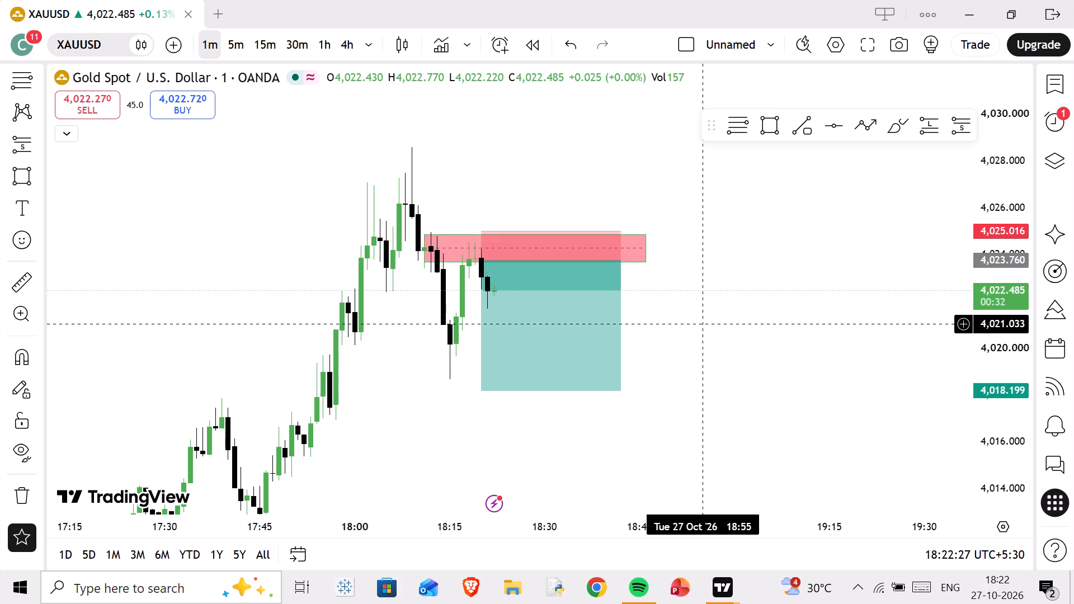
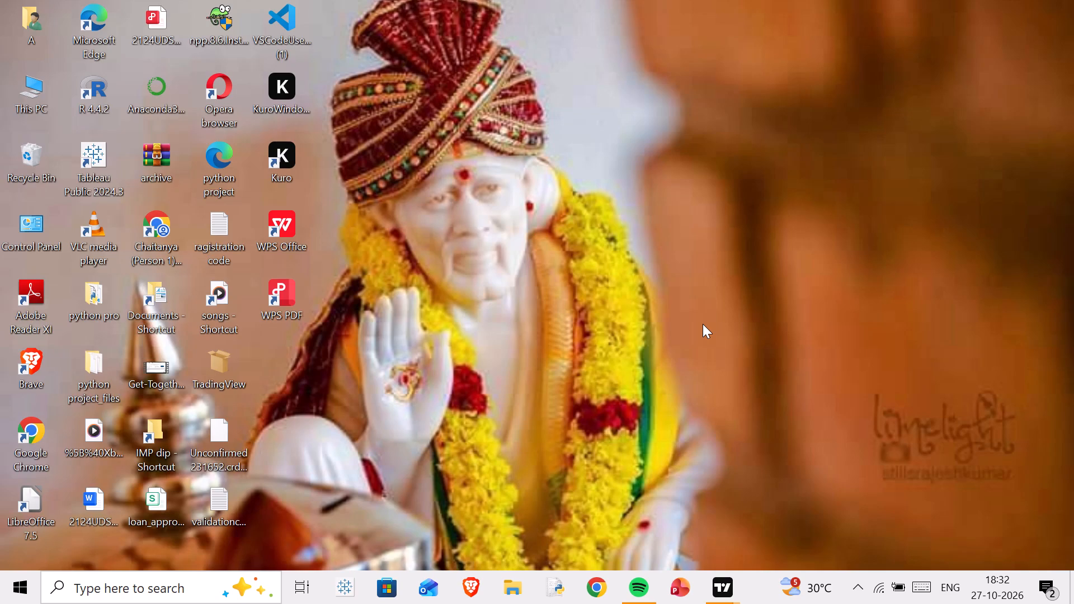
Bring up the Shut Down Windows dialog from the desktop.
key(alt+F4)
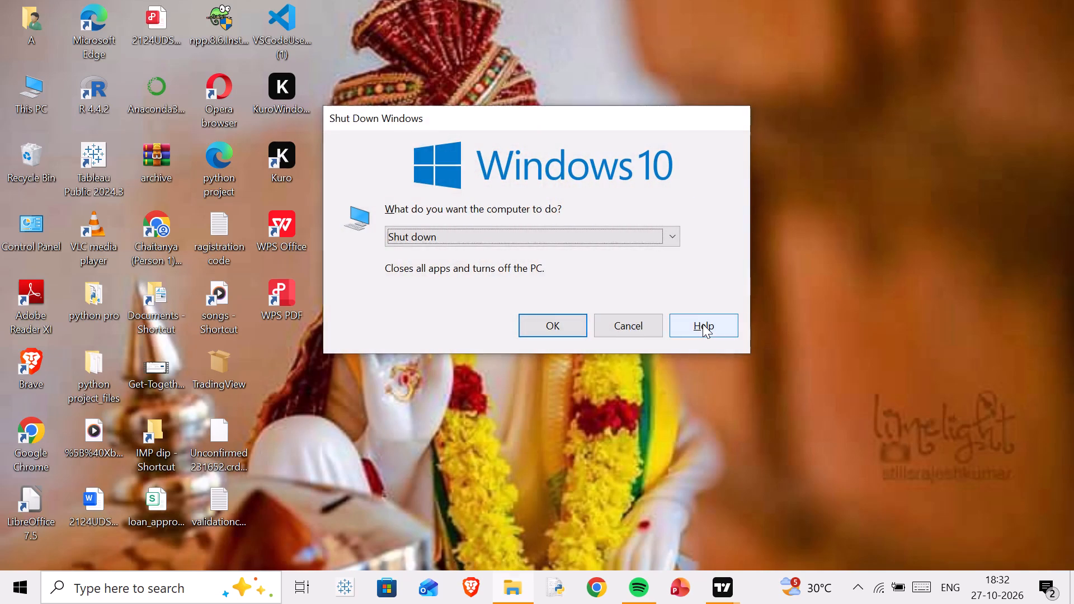